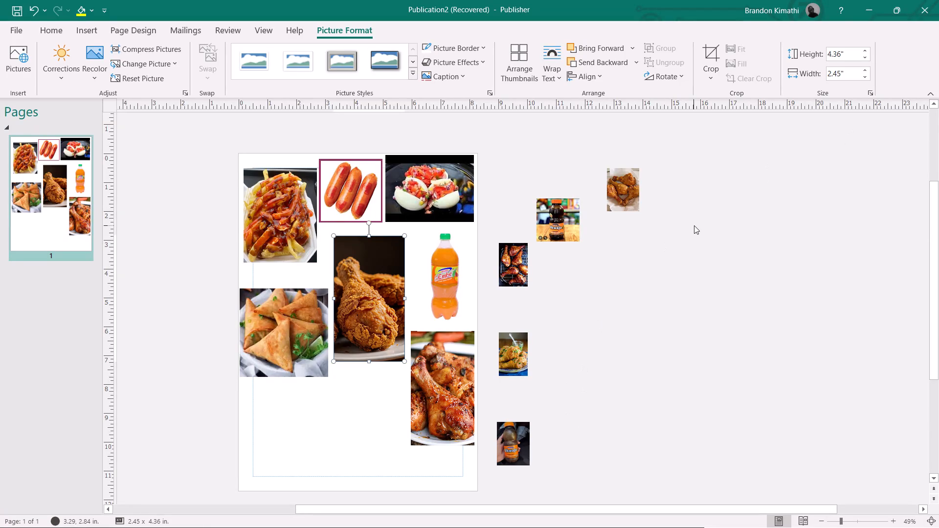
Rotate the orange soda bottle picture slightly counterclockwise so the bottle leans to the left.
{"action": "left_click", "coordinate": [439, 274]}
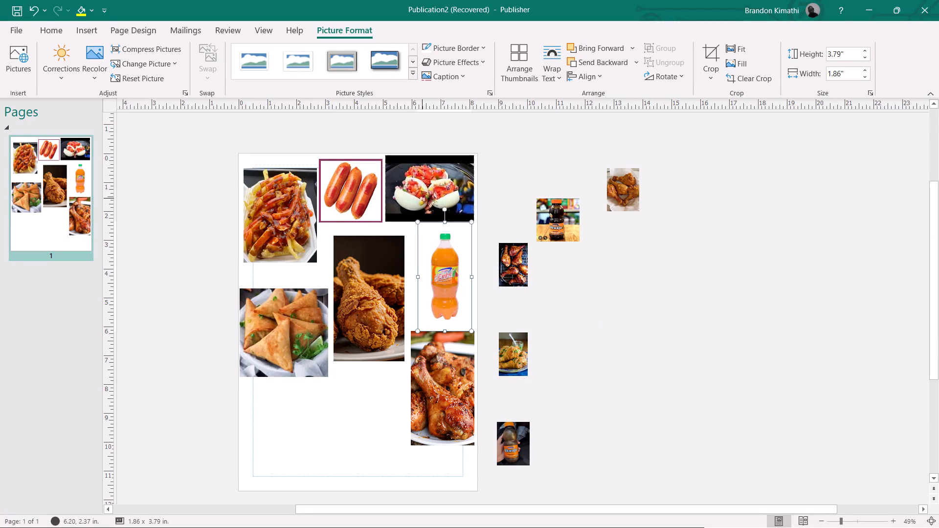
{"action": "left_click_drag", "start_coordinate": [446, 212], "coordinate": [425, 217]}
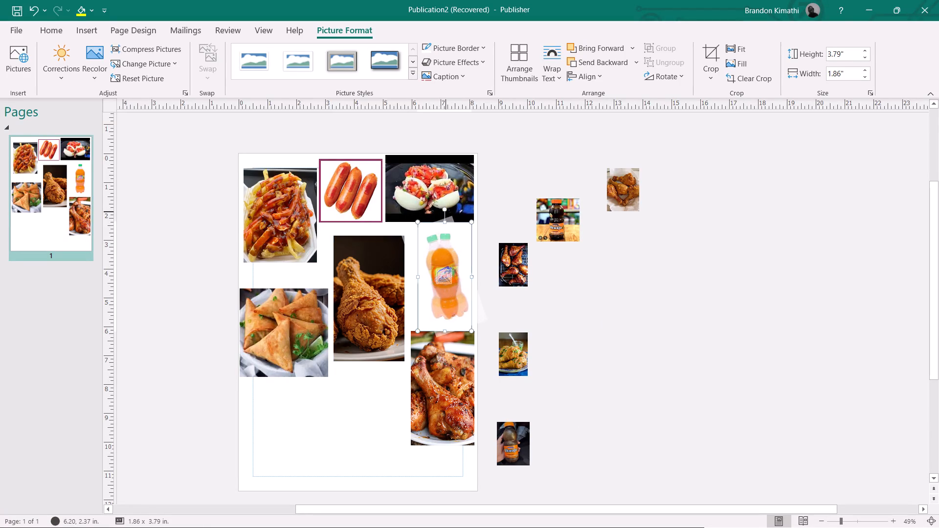
{"action": "left_click_drag", "start_coordinate": [425, 217], "coordinate": [424, 217]}
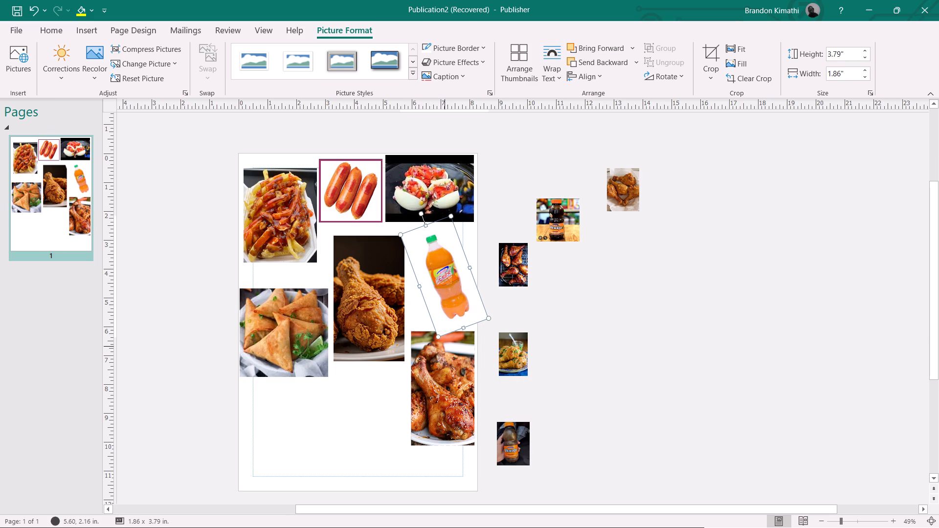
Move the glazed drumsticks picture below the soda bottle slightly up and right, to about 6.02, 5.95 in.
{"action": "left_click", "coordinate": [445, 346]}
{"action": "left_click_drag", "start_coordinate": [445, 346], "coordinate": [447, 358]}
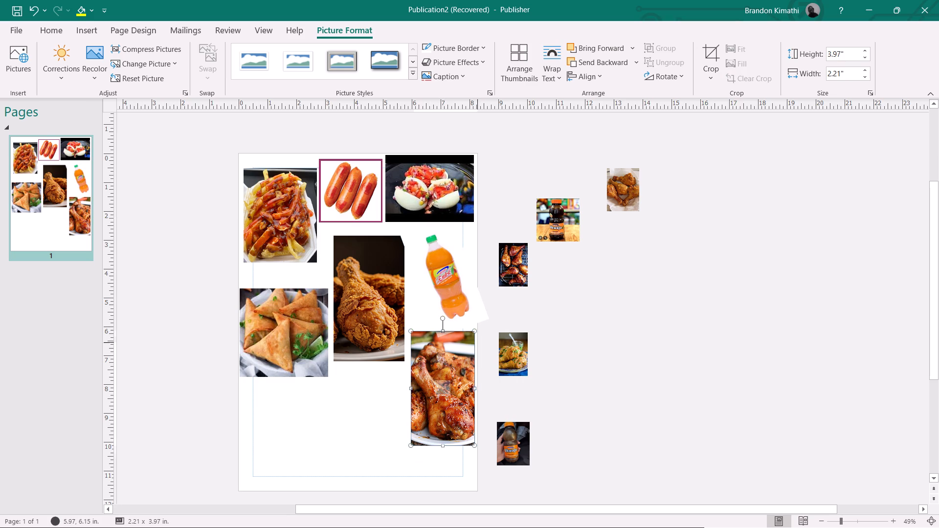
{"action": "left_click_drag", "start_coordinate": [447, 358], "coordinate": [446, 340]}
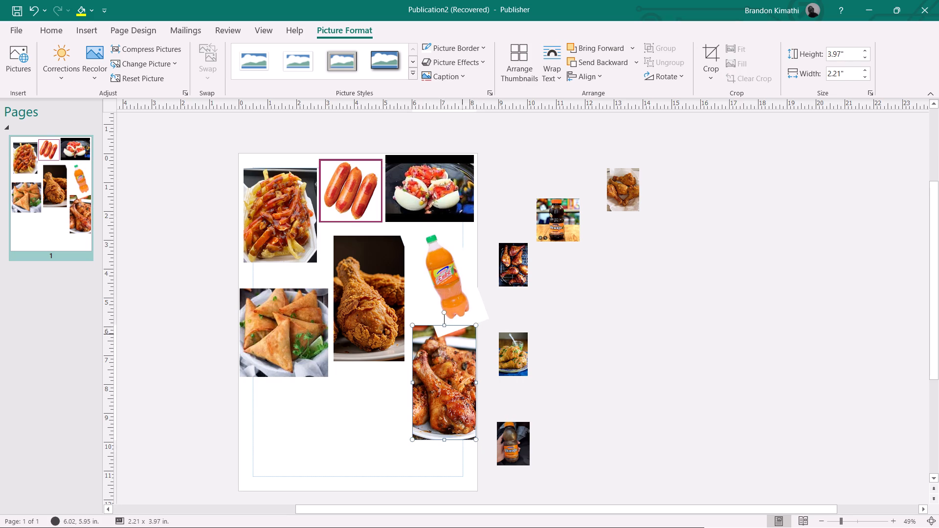
Nudge the tilted orange soda bottle picture up and left to about 5.28, 1.80 in, just above the glazed drumsticks picture.
{"action": "left_click", "coordinate": [445, 293]}
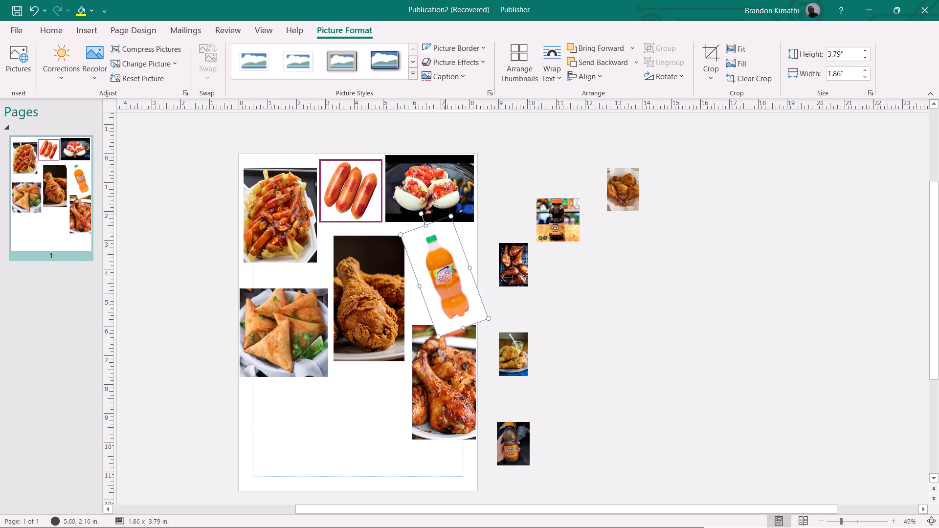
{"action": "key", "text": "Up"}
{"action": "key", "text": "Up"}
{"action": "key", "text": "Up"}
{"action": "key", "text": "Up"}
{"action": "key", "text": "Up"}
{"action": "key", "text": "Up"}
{"action": "key", "text": "Up"}
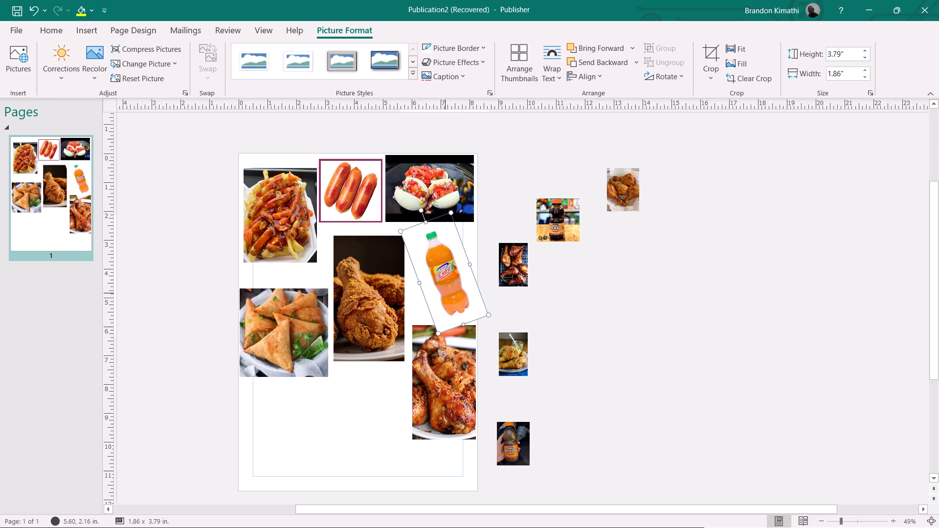
{"action": "key", "text": "Up"}
{"action": "key", "text": "Up"}
{"action": "key", "text": "Up"}
{"action": "key", "text": "Left"}
{"action": "key", "text": "Left"}
{"action": "key", "text": "Left"}
{"action": "key", "text": "Left"}
{"action": "key", "text": "Left"}
{"action": "key", "text": "Left"}
{"action": "key", "text": "Left"}
{"action": "key", "text": "Left"}
{"action": "key", "text": "Left"}
{"action": "key", "text": "Left"}
{"action": "key", "text": "Left"}
{"action": "key", "text": "Left"}
{"action": "key", "text": "Left"}
{"action": "key", "text": "Left"}
{"action": "key", "text": "Left"}
{"action": "key", "text": "Left"}
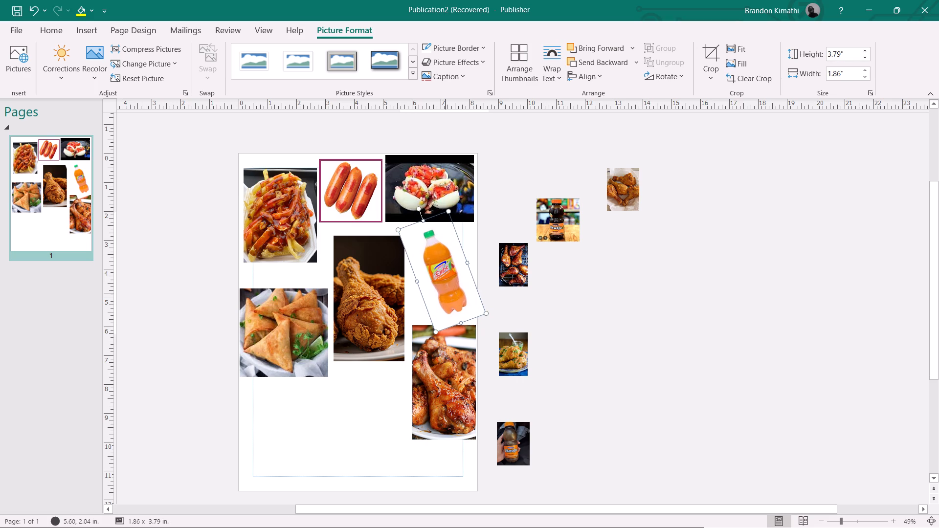
{"action": "key", "text": "Left"}
{"action": "key", "text": "Left"}
{"action": "key", "text": "Up"}
{"action": "key", "text": "Up"}
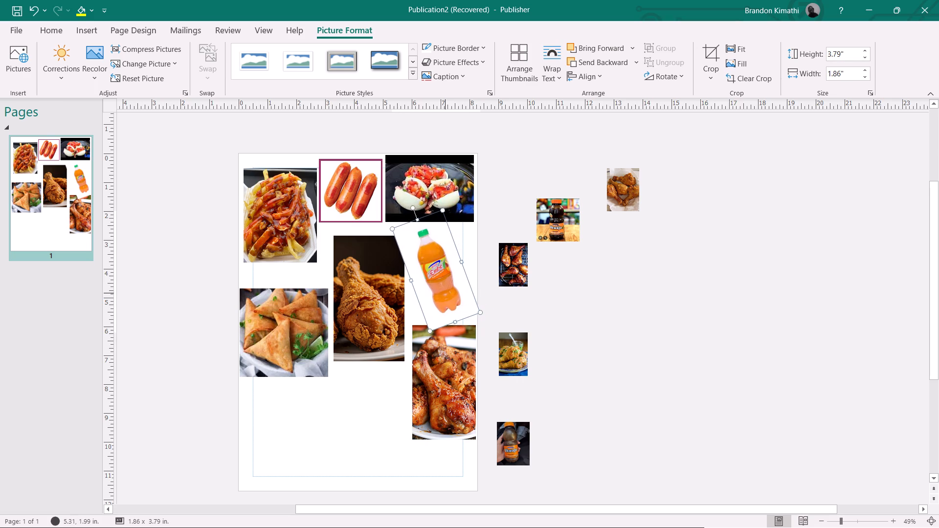
{"action": "key", "text": "Up"}
{"action": "key", "text": "Up"}
{"action": "key", "text": "Up"}
{"action": "key", "text": "Left"}
{"action": "key", "text": "Left"}
{"action": "key", "text": "Up"}
{"action": "key", "text": "Up"}
{"action": "key", "text": "Up"}
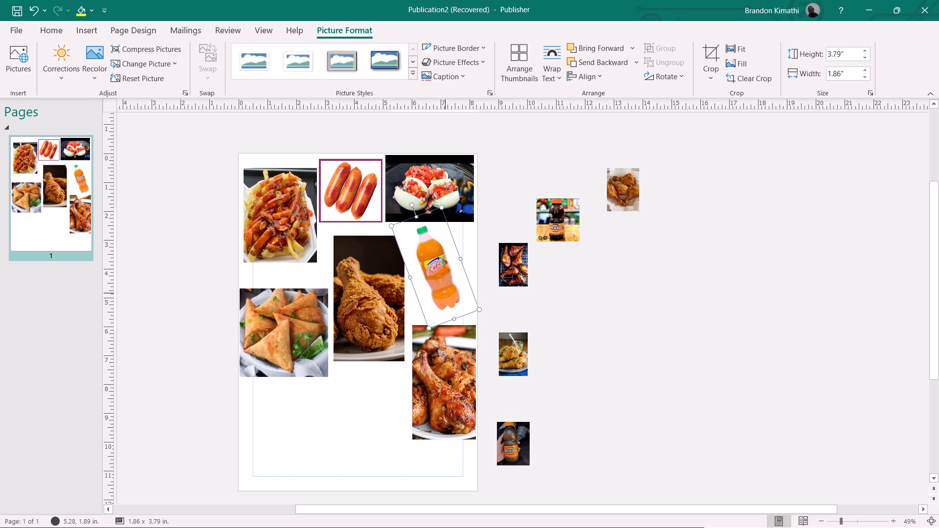
{"action": "key", "text": "Up"}
{"action": "key", "text": "Up"}
{"action": "key", "text": "Up"}
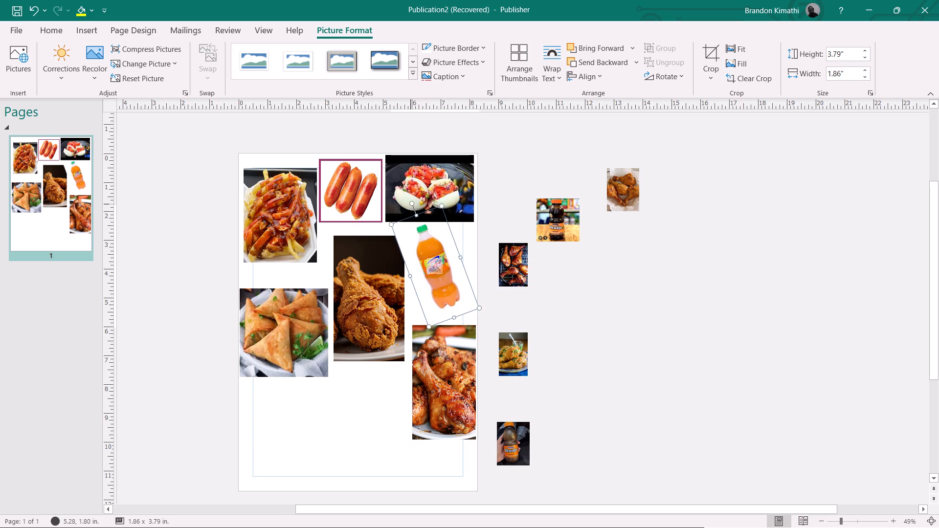
Rotate the orange soda bottle picture a little further counterclockwise so it leans more to the left, and deselect it.
{"action": "left_click_drag", "start_coordinate": [410, 204], "coordinate": [404, 209]}
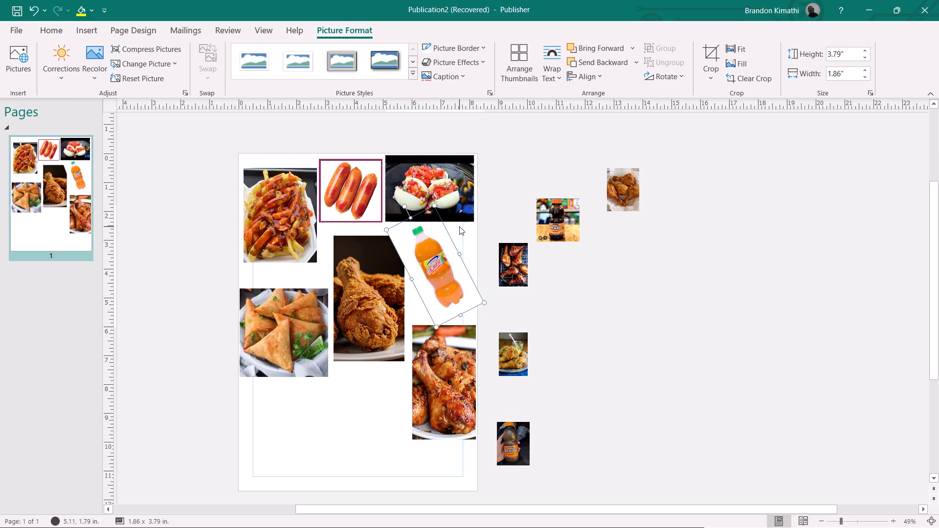
{"action": "left_click", "coordinate": [598, 316]}
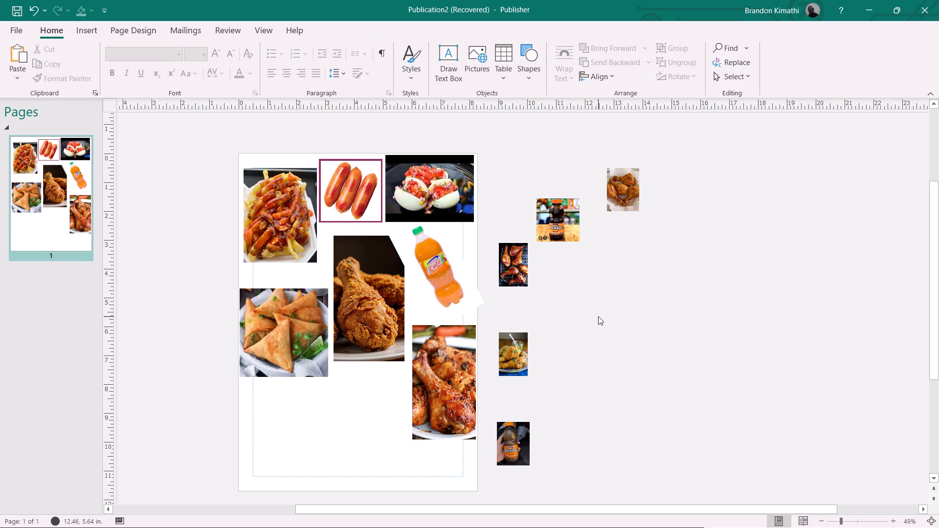
Cut and repaste the glazed drumsticks picture, placing it just below the soda bottle at about 6.06, 5.60 in.
{"action": "left_click", "coordinate": [448, 344]}
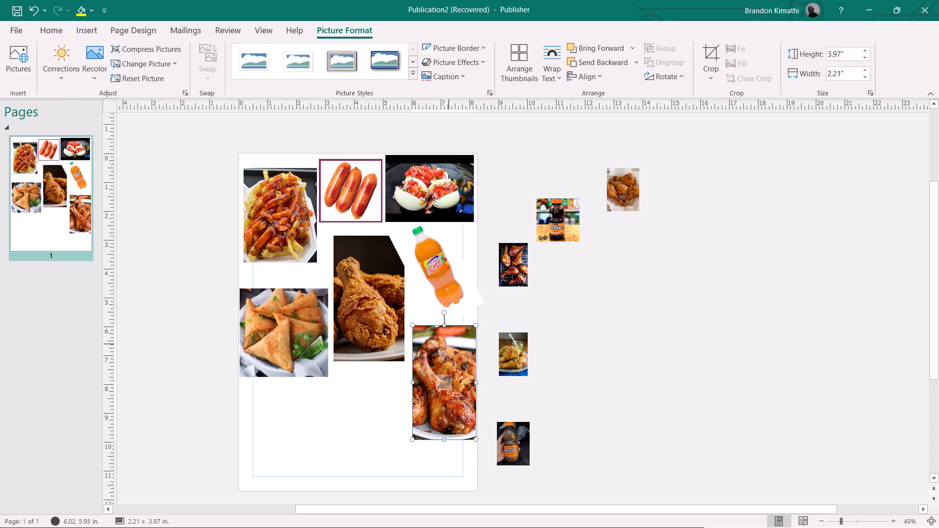
{"action": "key", "text": "ctrl+x"}
{"action": "key", "text": "ctrl+v"}
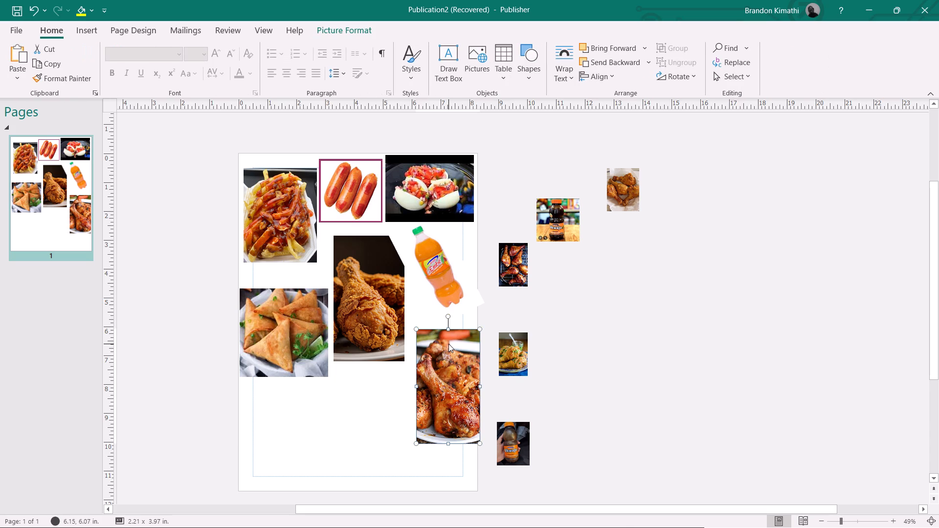
{"action": "left_click_drag", "start_coordinate": [454, 352], "coordinate": [452, 338]}
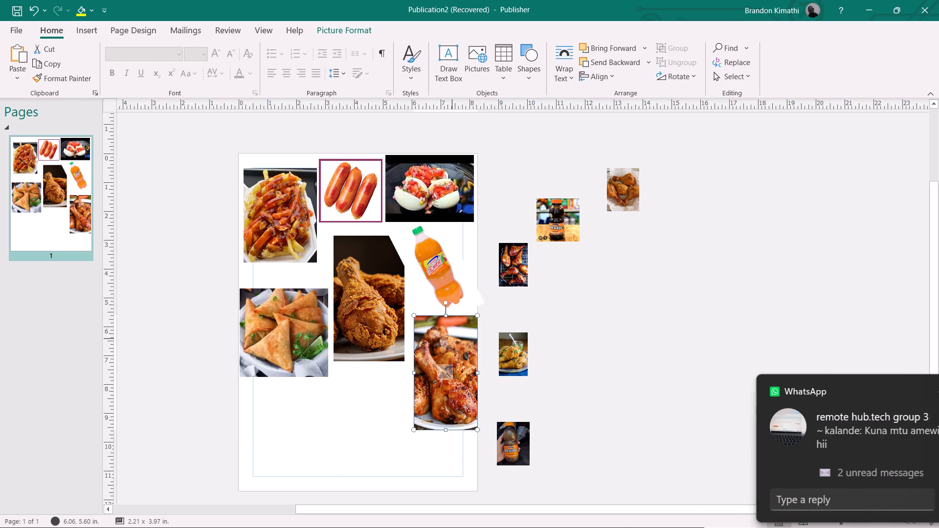
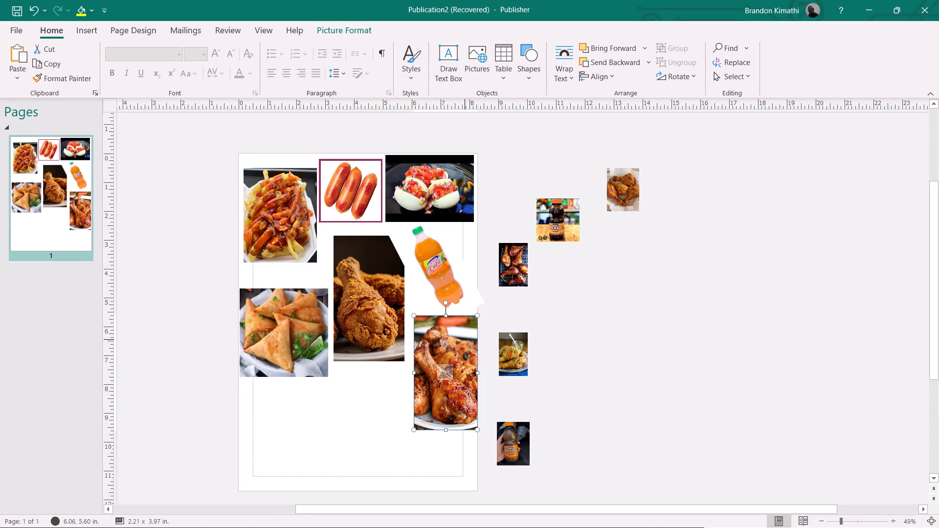
Nudge the glazed drumsticks picture slightly up and left, keeping it just below the tilted orange soda bottle and inside the page's edge.
{"action": "left_click_drag", "start_coordinate": [463, 339], "coordinate": [460, 330]}
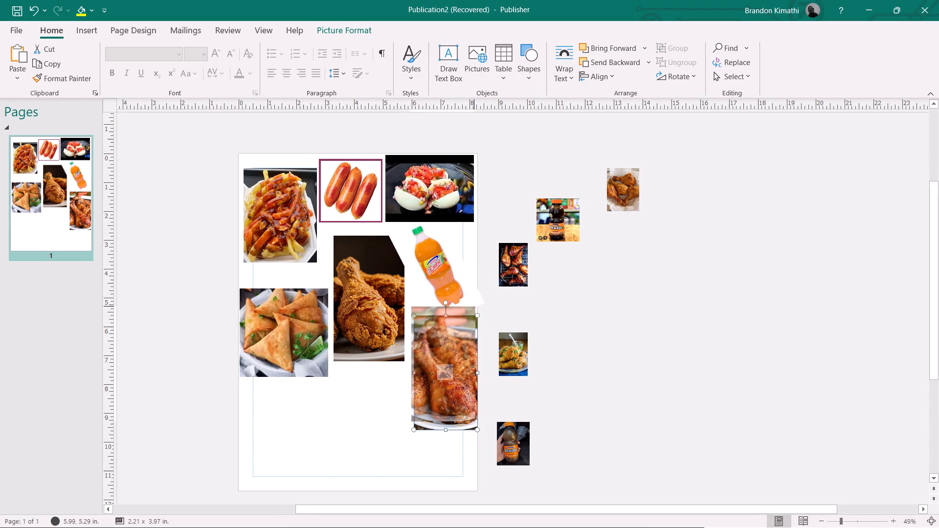
{"action": "left_click_drag", "start_coordinate": [460, 330], "coordinate": [461, 331]}
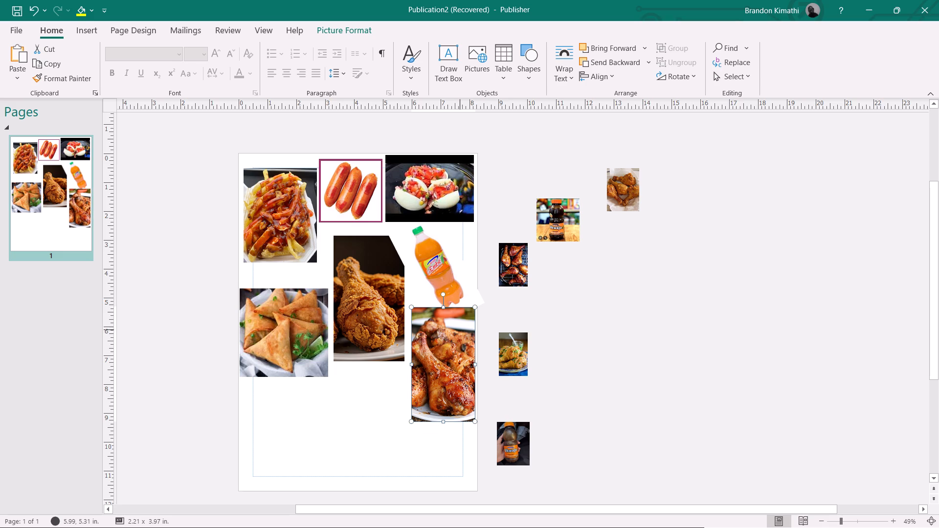
{"action": "left_click_drag", "start_coordinate": [462, 331], "coordinate": [461, 337]}
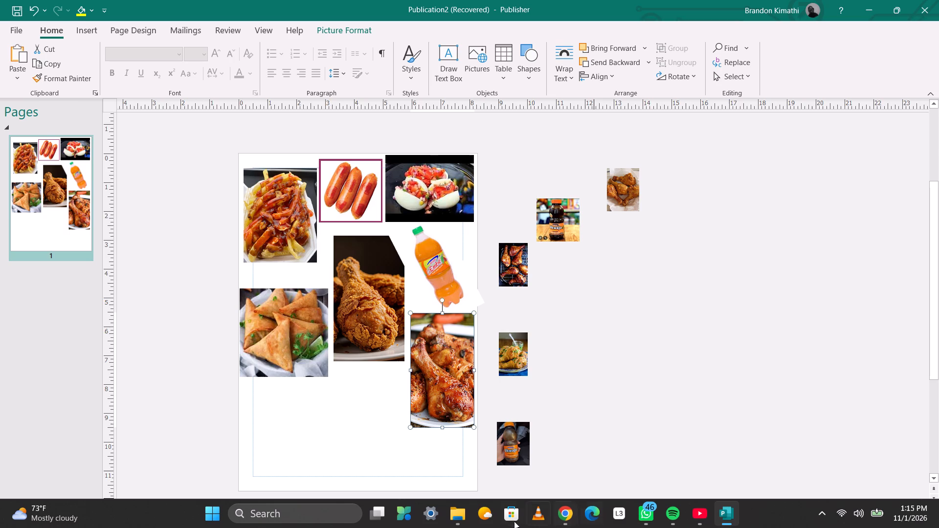
Switch to the Downloads folder and preview the hand-held and tabletop Ukwaju tamarind juice bottle pictures to compare them.
{"action": "left_click", "coordinate": [455, 503]}
{"action": "left_click", "coordinate": [495, 239]}
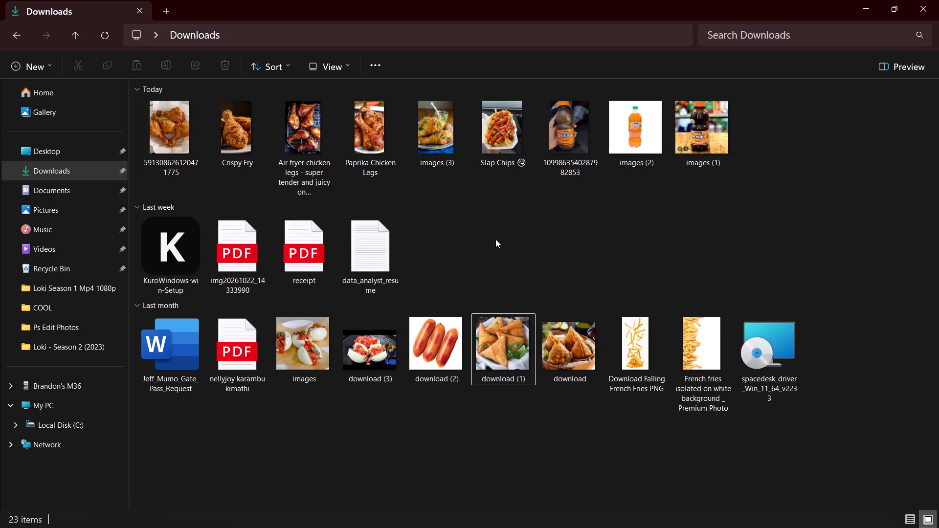
{"action": "double_click", "coordinate": [575, 129]}
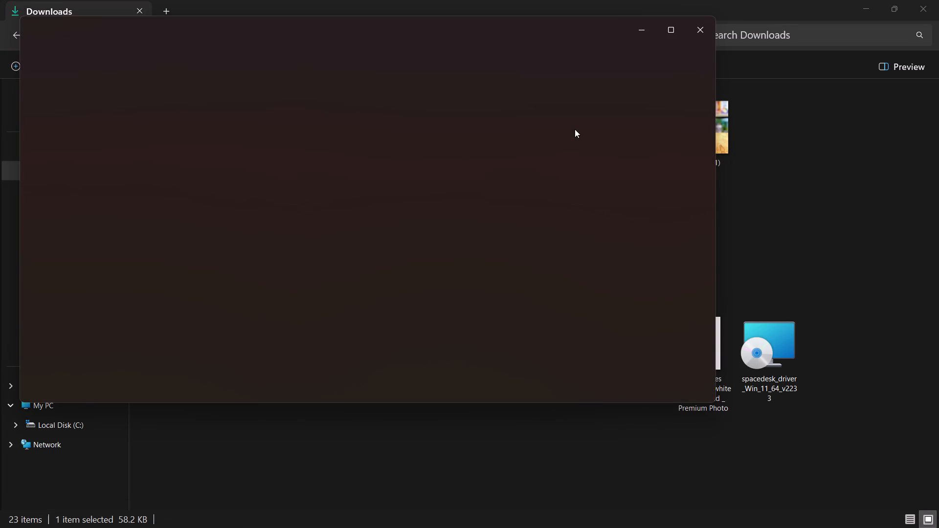
{"action": "key", "text": "Right"}
{"action": "key", "text": "Left"}
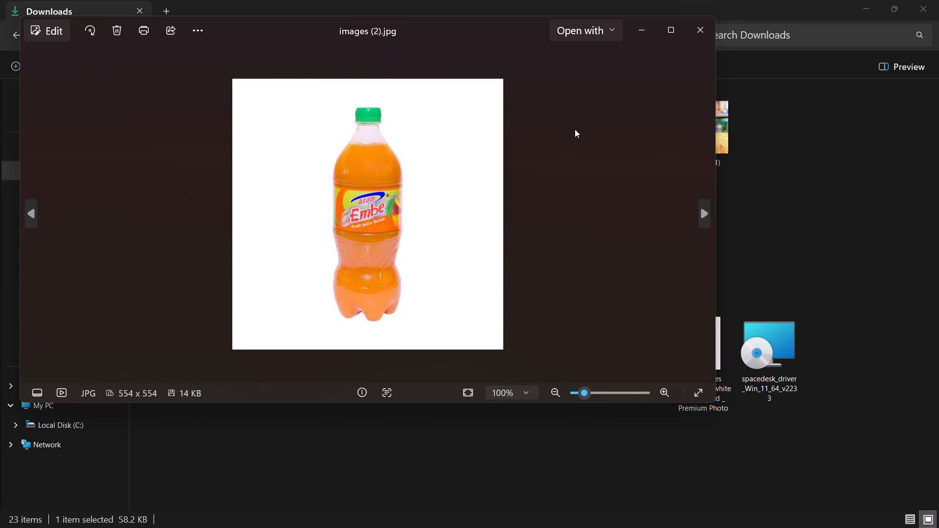
{"action": "key", "text": "Left"}
{"action": "key", "text": "Right"}
{"action": "key", "text": "Right"}
{"action": "key", "text": "Left"}
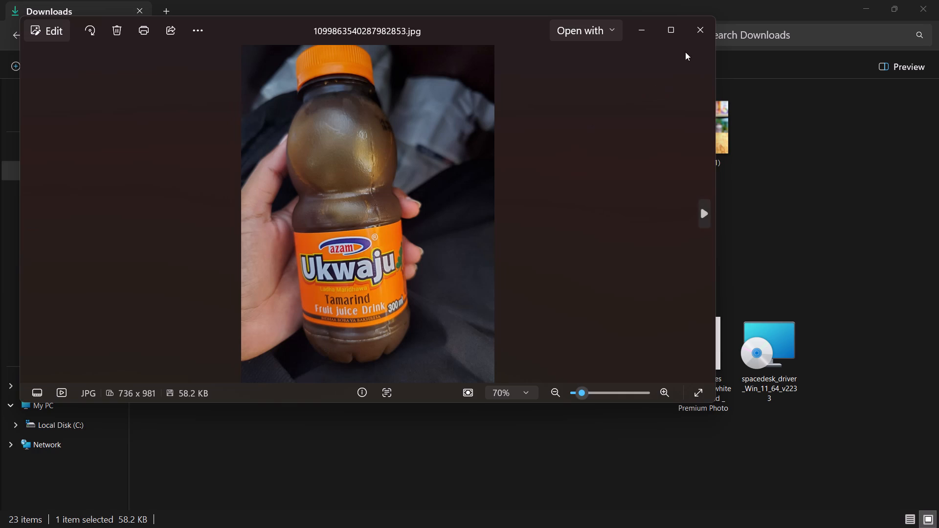
{"action": "left_click", "coordinate": [692, 35]}
{"action": "double_click", "coordinate": [717, 142]}
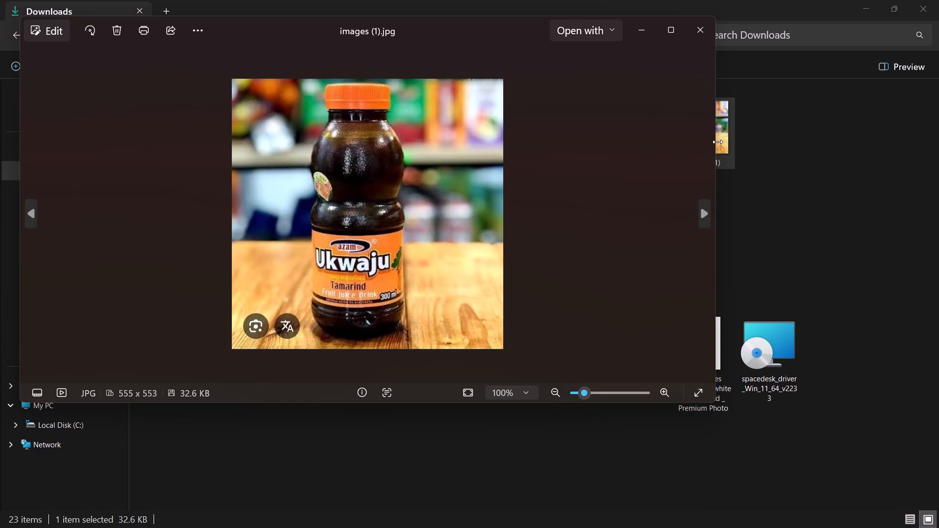
{"action": "key", "text": "Left"}
{"action": "key", "text": "Right"}
{"action": "key", "text": "Left"}
{"action": "key", "text": "Left"}
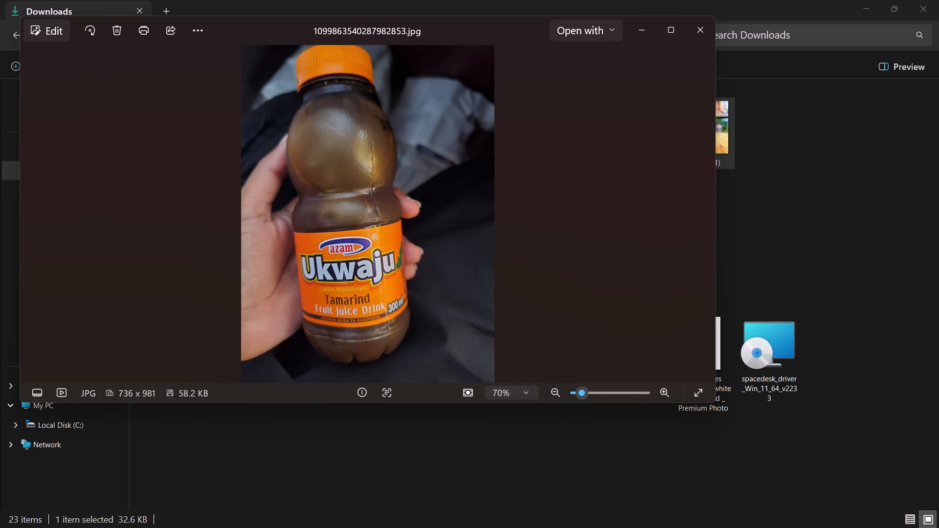
{"action": "left_click", "coordinate": [702, 33]}
Open the hand-held Ukwaju bottle picture from the Downloads folder in Photoshop.
{"action": "right_click", "coordinate": [560, 121]}
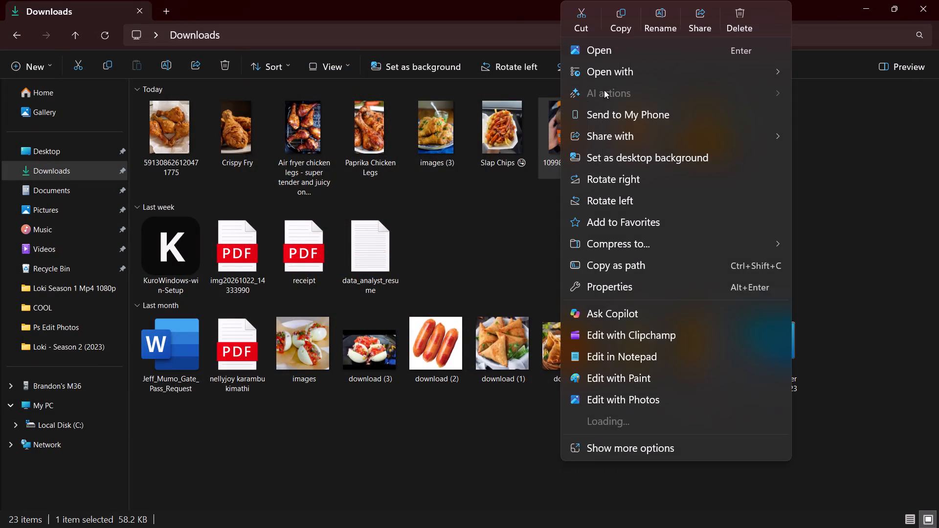
{"action": "left_click", "coordinate": [618, 77]}
{"action": "left_click", "coordinate": [507, 93]}
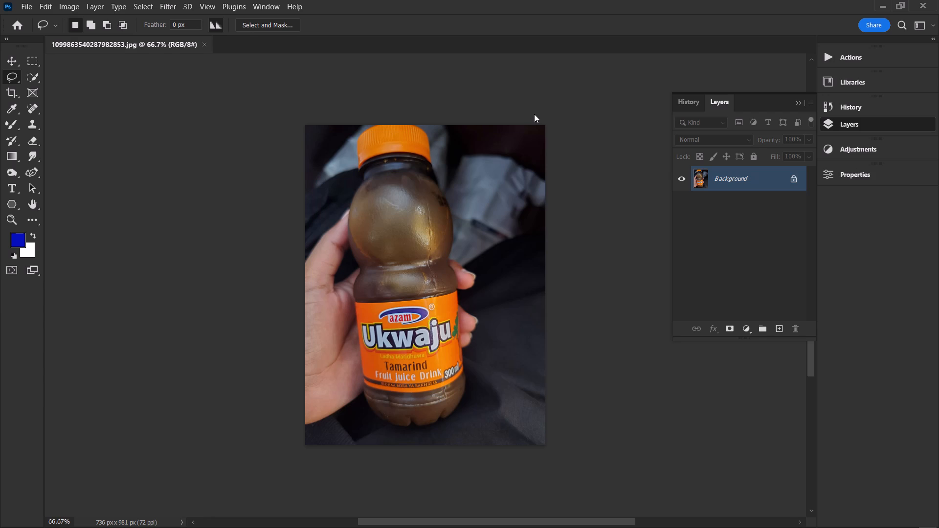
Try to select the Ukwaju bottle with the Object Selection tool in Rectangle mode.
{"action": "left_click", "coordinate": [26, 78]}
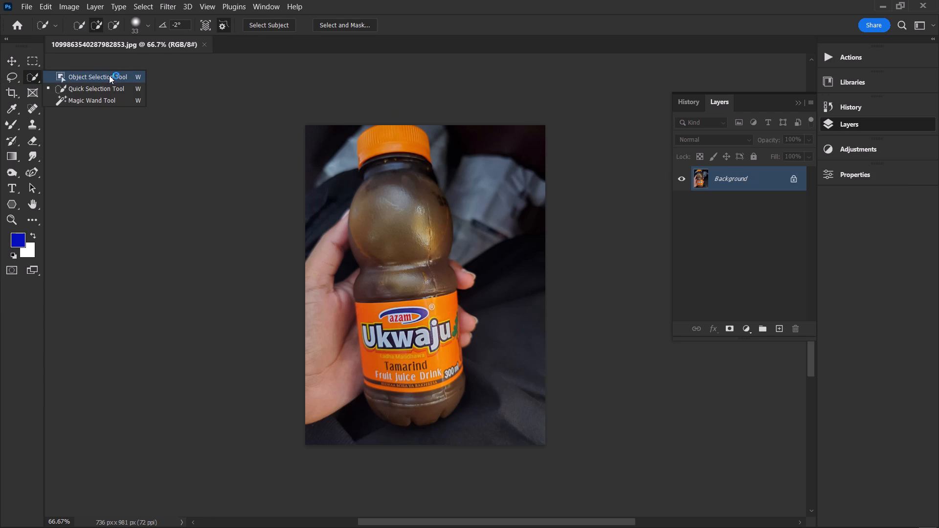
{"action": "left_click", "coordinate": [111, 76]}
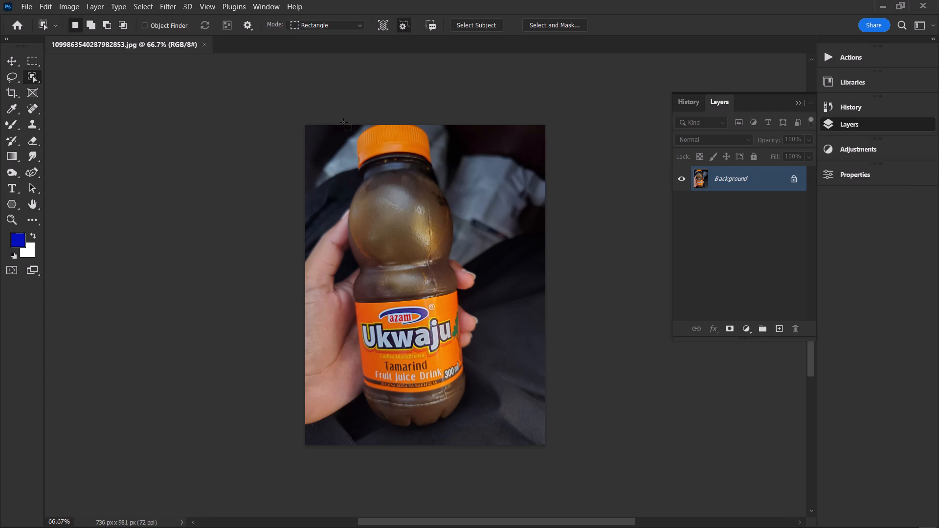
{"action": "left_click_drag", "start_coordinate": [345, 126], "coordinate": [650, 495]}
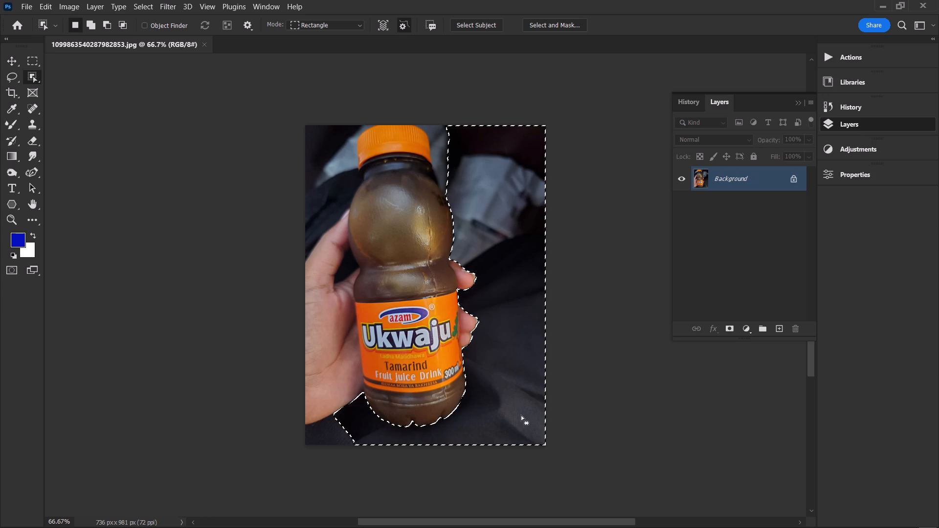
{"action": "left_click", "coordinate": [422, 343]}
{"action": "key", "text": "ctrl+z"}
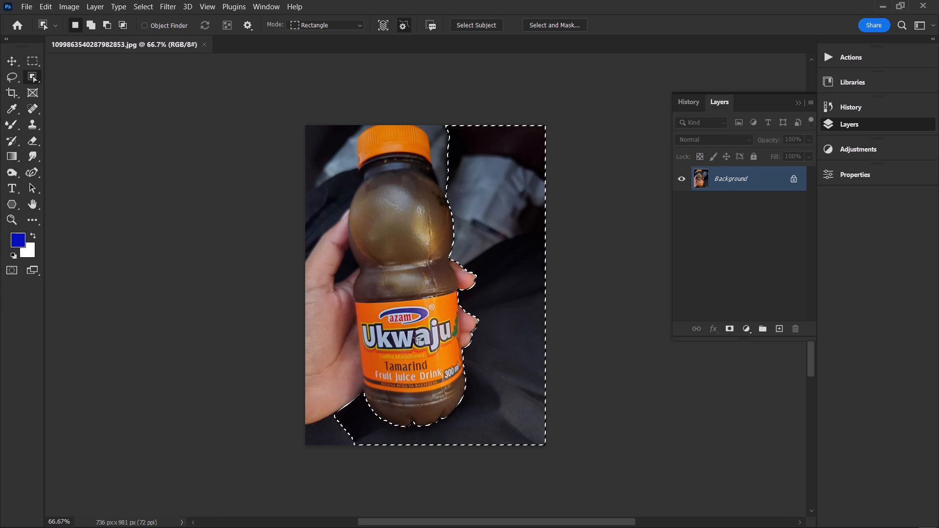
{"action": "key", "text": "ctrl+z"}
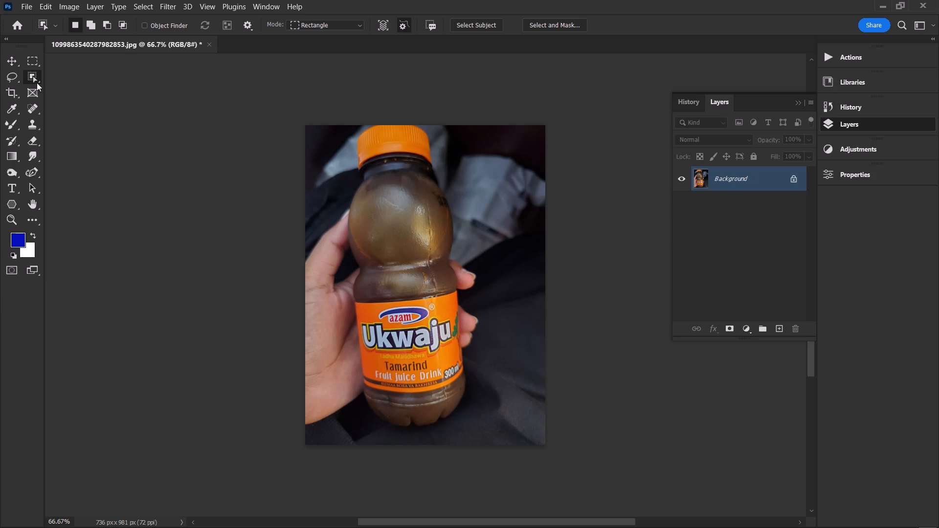
Select the bottle's orange cap, brown body and Ukwaju label with the Quick Selection tool.
{"action": "right_click", "coordinate": [35, 81]}
{"action": "left_click", "coordinate": [82, 91]}
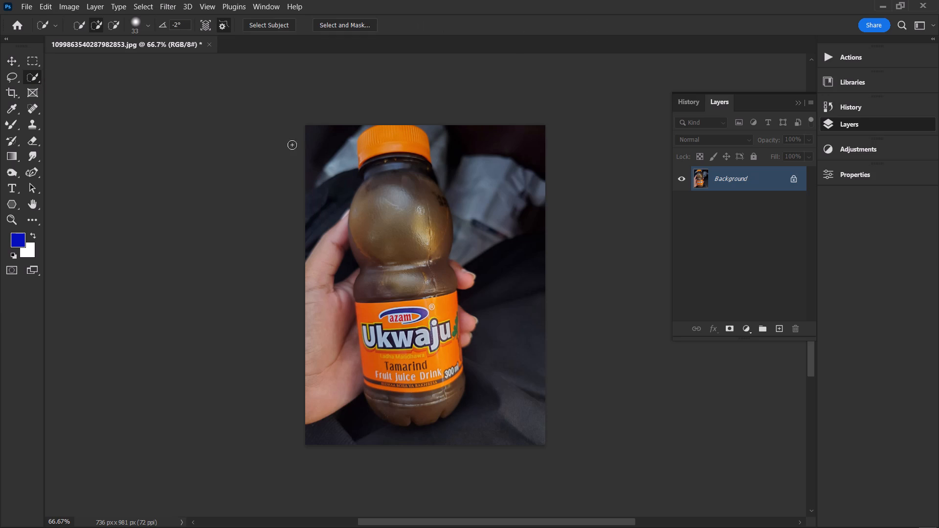
{"action": "left_click_drag", "start_coordinate": [379, 141], "coordinate": [411, 236]}
{"action": "left_click_drag", "start_coordinate": [394, 268], "coordinate": [395, 295]}
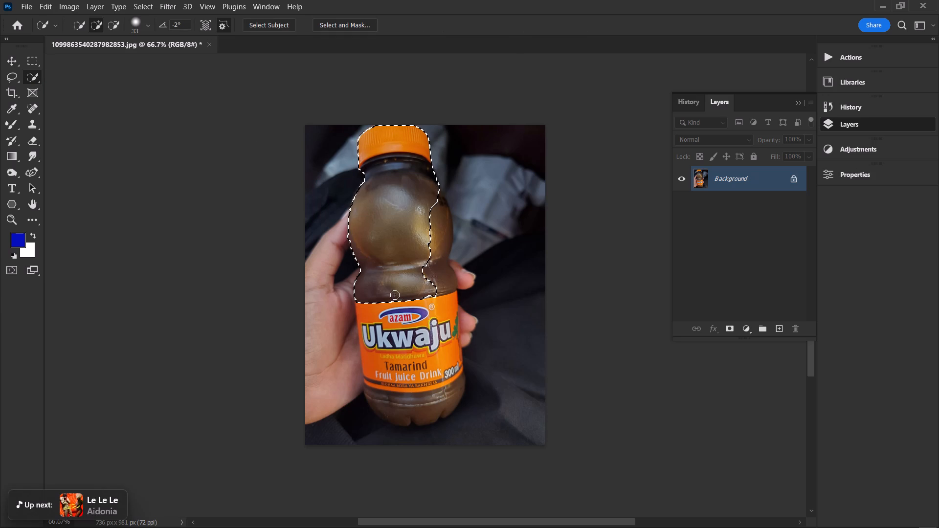
{"action": "left_click_drag", "start_coordinate": [395, 295], "coordinate": [367, 327]}
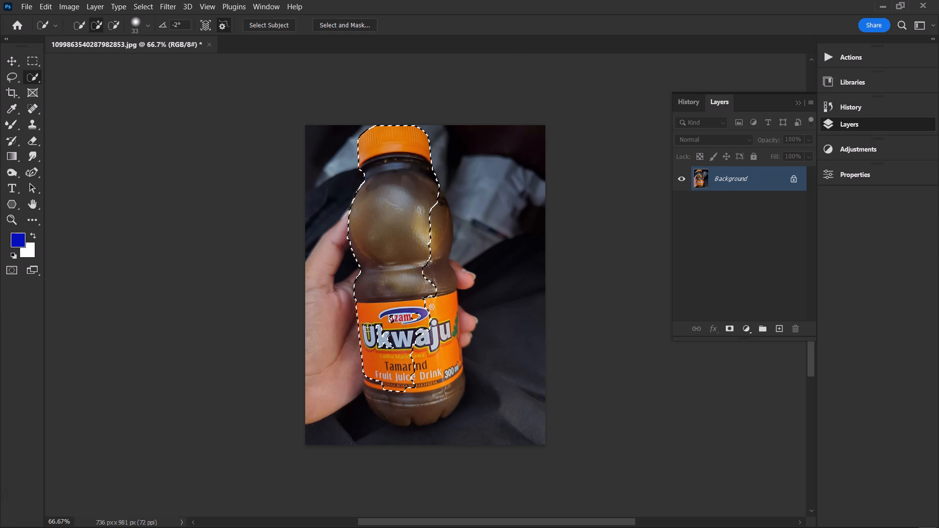
{"action": "left_click_drag", "start_coordinate": [367, 327], "coordinate": [398, 314]}
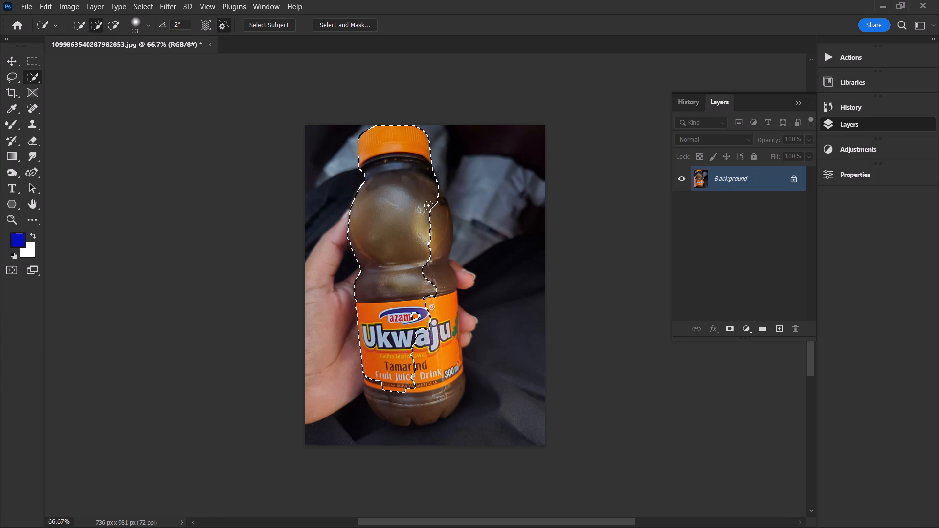
{"action": "left_click_drag", "start_coordinate": [428, 205], "coordinate": [443, 323]}
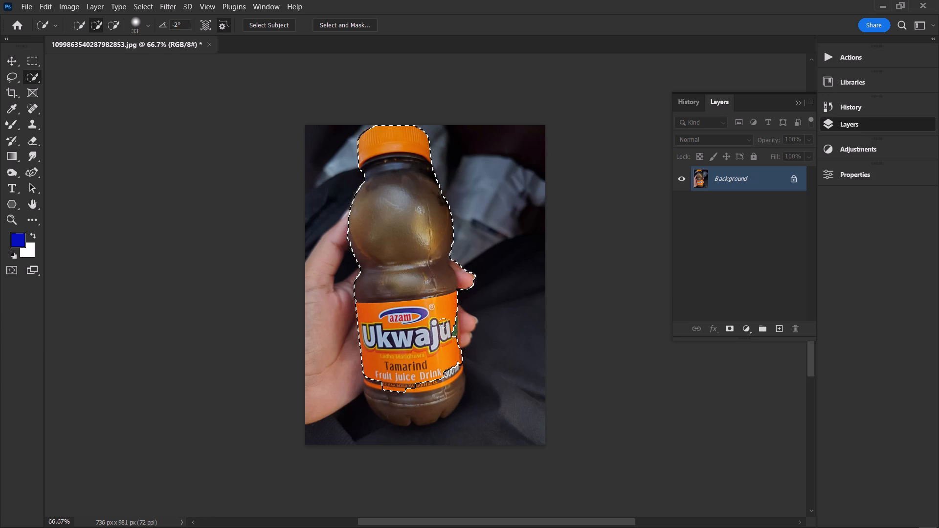
{"action": "left_click_drag", "start_coordinate": [443, 323], "coordinate": [446, 341]}
{"action": "left_click", "coordinate": [446, 341]}
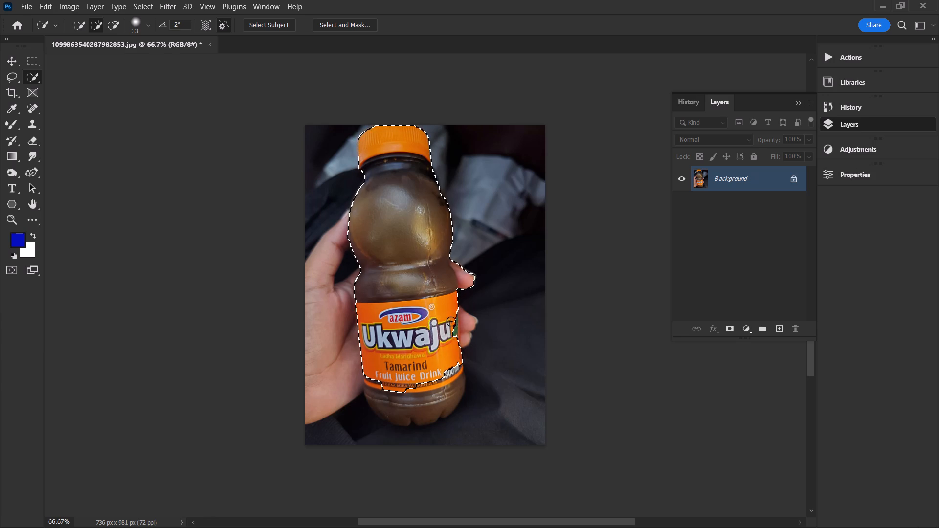
{"action": "left_click_drag", "start_coordinate": [451, 320], "coordinate": [451, 343]}
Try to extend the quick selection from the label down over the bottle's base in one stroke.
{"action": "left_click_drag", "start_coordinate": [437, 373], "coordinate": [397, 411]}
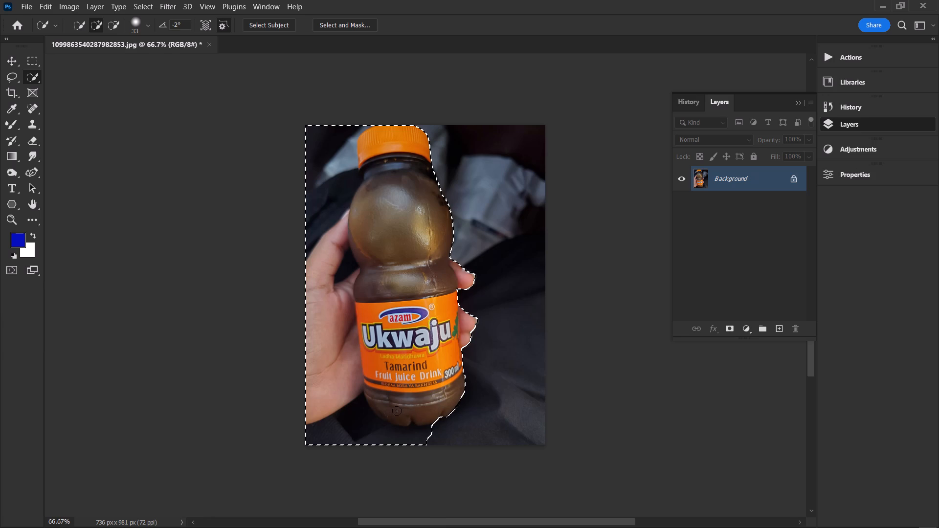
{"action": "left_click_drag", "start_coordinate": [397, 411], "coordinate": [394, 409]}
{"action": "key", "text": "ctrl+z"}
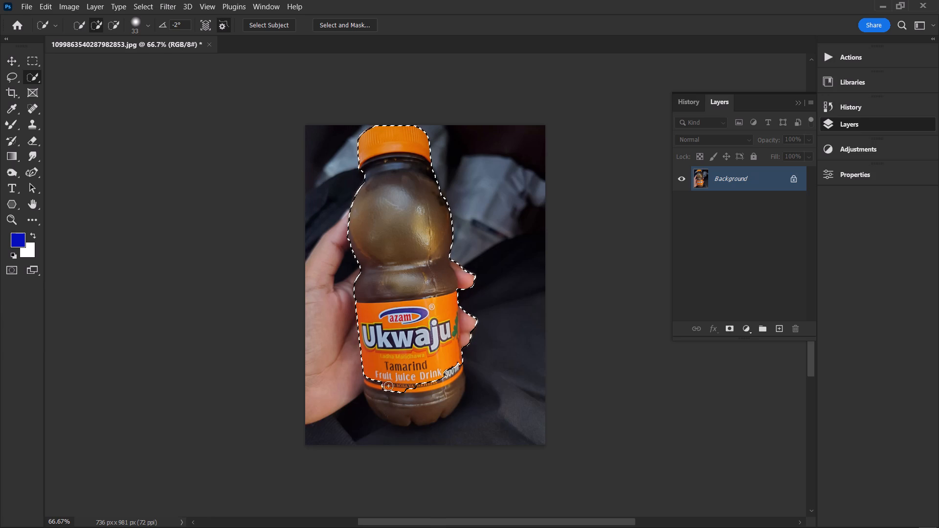
Extend the quick selection in small dabs over the label's lower edge and the left part of the bottle's base.
{"action": "triple_click", "coordinate": [387, 386]}
{"action": "triple_click", "coordinate": [387, 386]}
{"action": "triple_click", "coordinate": [387, 386]}
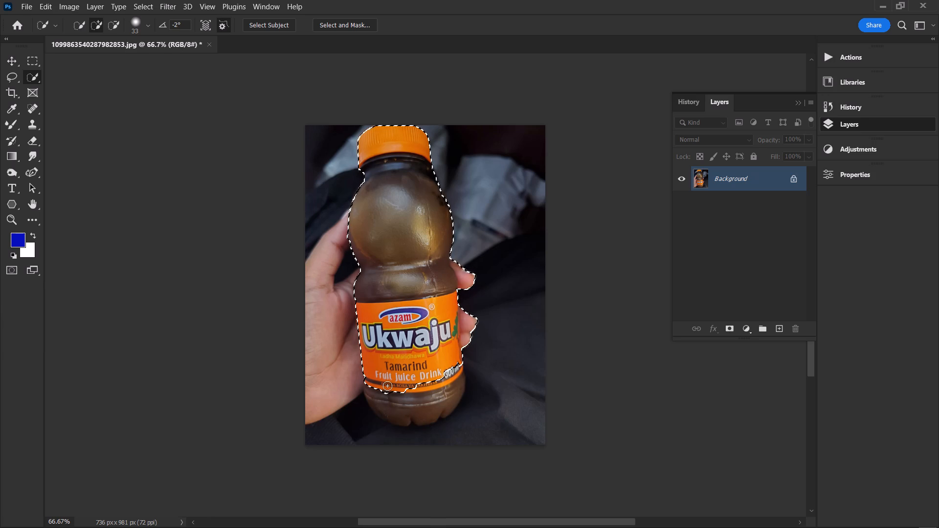
{"action": "triple_click", "coordinate": [396, 403]}
{"action": "triple_click", "coordinate": [396, 403]}
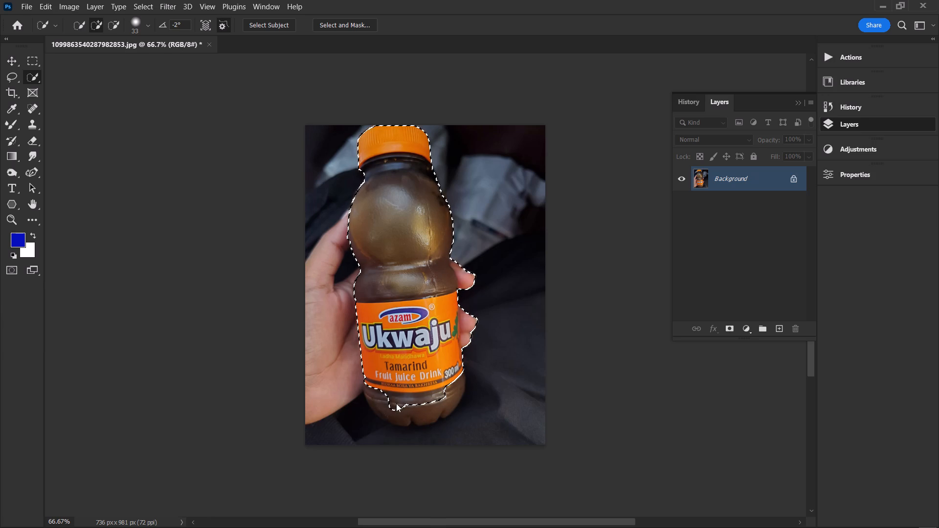
{"action": "left_click", "coordinate": [382, 401]}
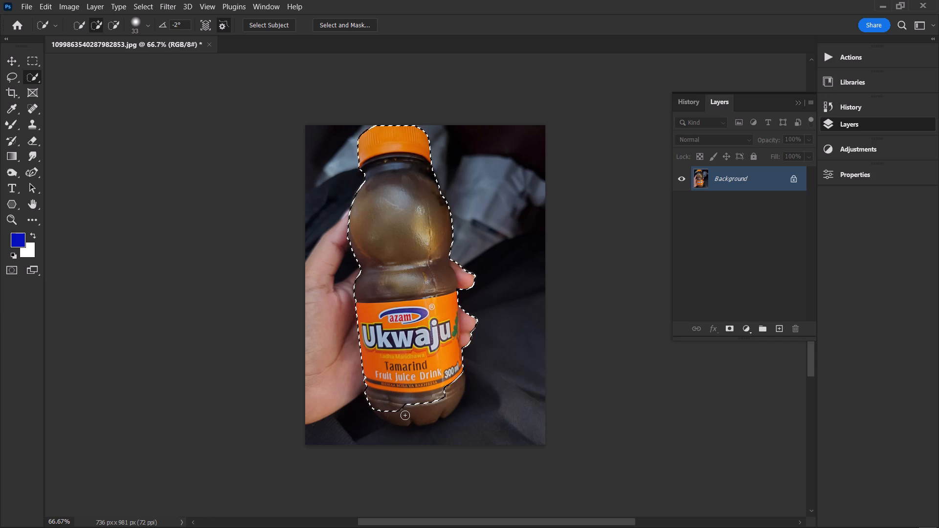
{"action": "left_click", "coordinate": [405, 415]}
{"action": "left_click", "coordinate": [387, 414]}
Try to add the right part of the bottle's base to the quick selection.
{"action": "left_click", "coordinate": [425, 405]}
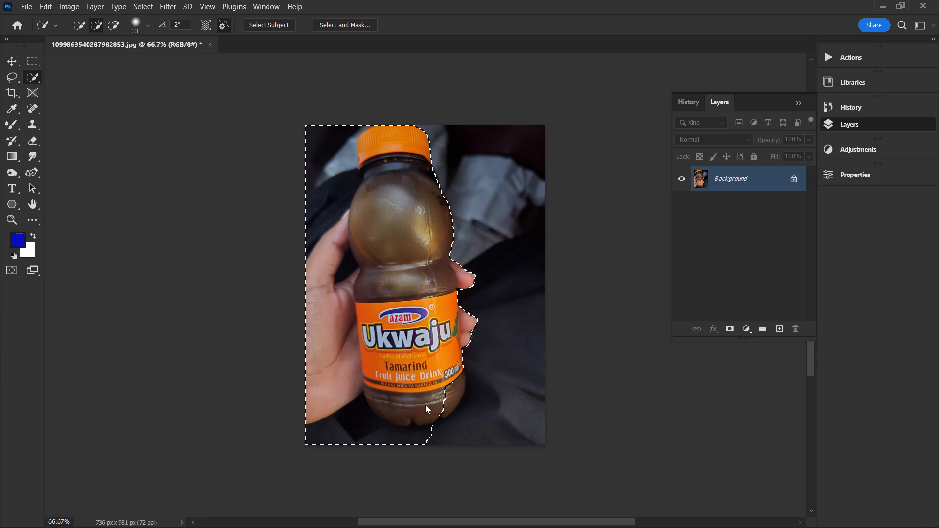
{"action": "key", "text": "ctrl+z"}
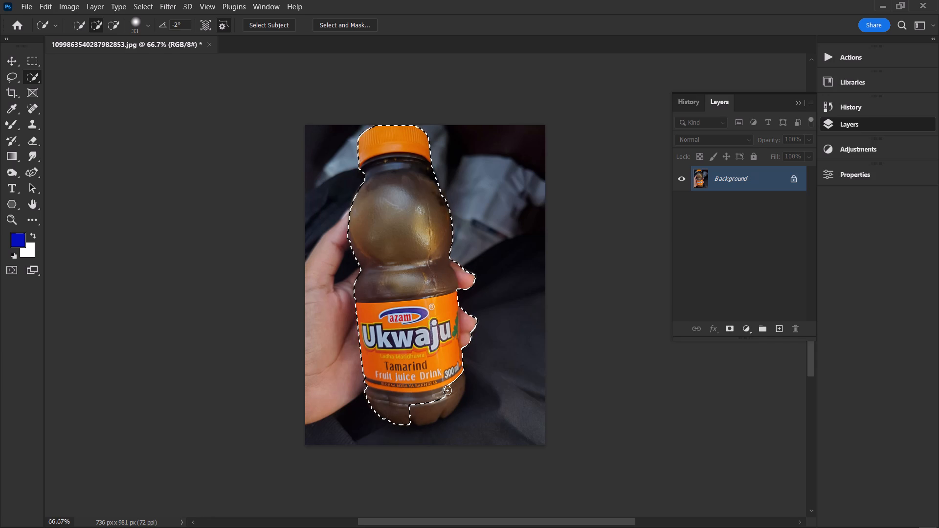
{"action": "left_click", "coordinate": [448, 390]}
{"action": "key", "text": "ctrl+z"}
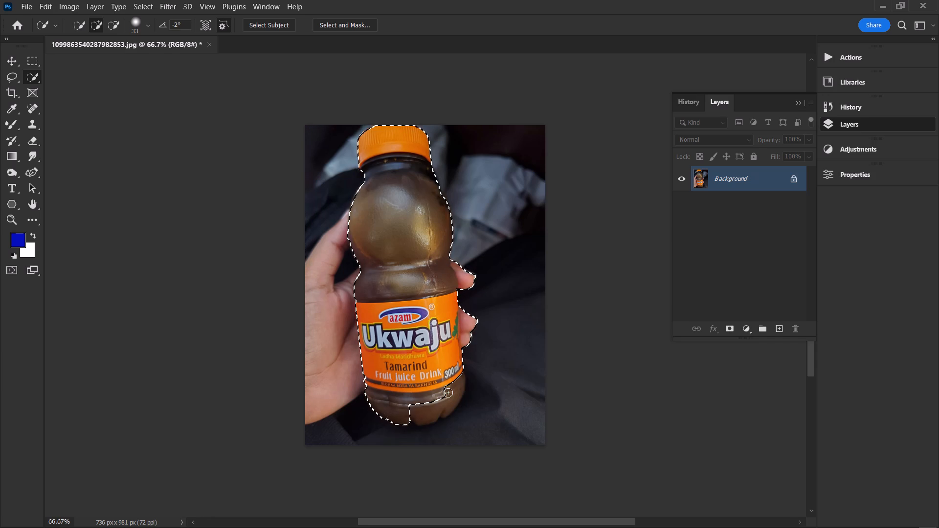
Open the bottle selection in Select and Mask.
{"action": "right_click", "coordinate": [406, 258]}
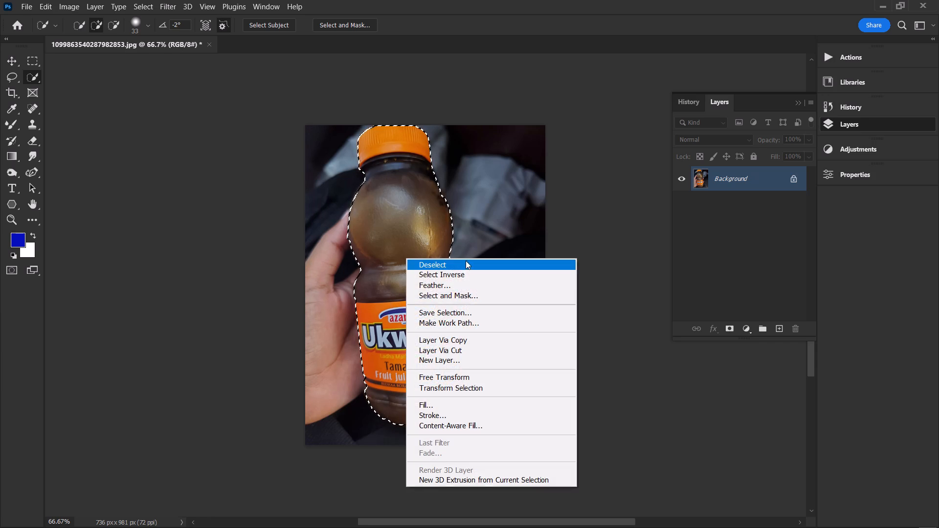
{"action": "left_click", "coordinate": [449, 297]}
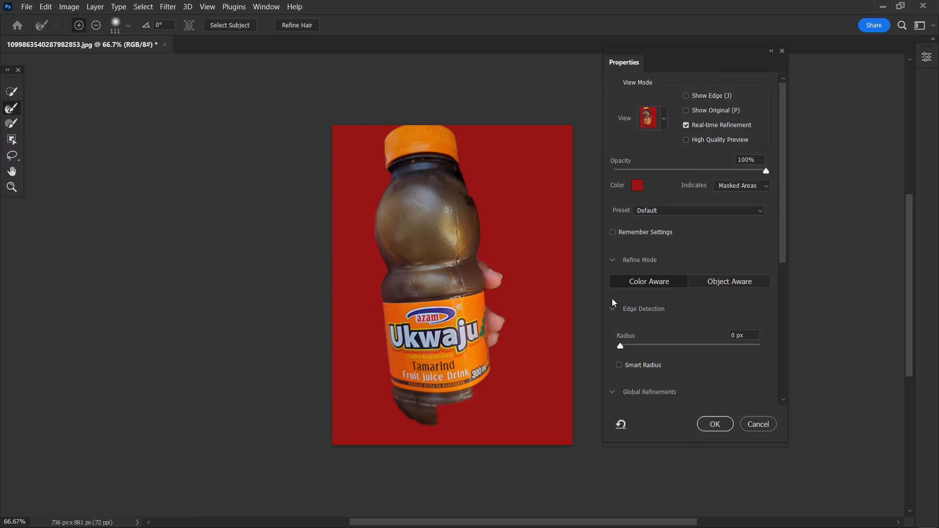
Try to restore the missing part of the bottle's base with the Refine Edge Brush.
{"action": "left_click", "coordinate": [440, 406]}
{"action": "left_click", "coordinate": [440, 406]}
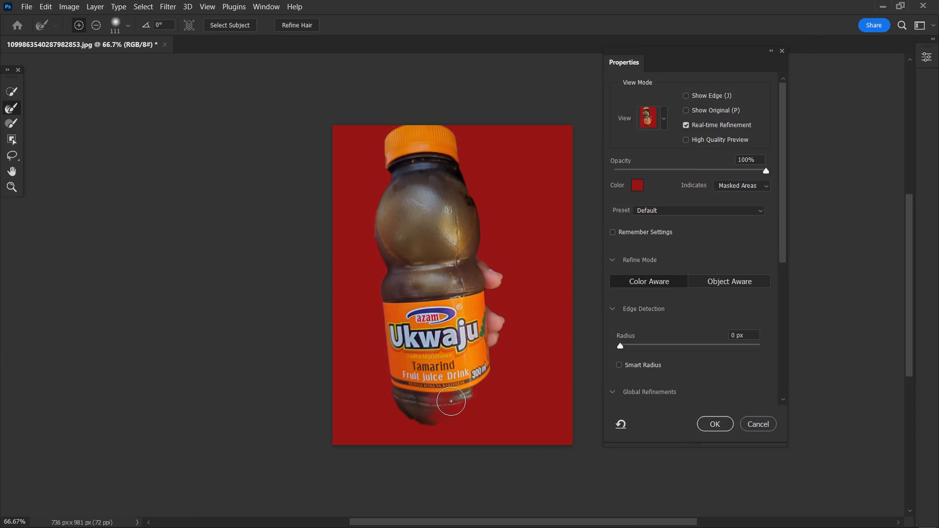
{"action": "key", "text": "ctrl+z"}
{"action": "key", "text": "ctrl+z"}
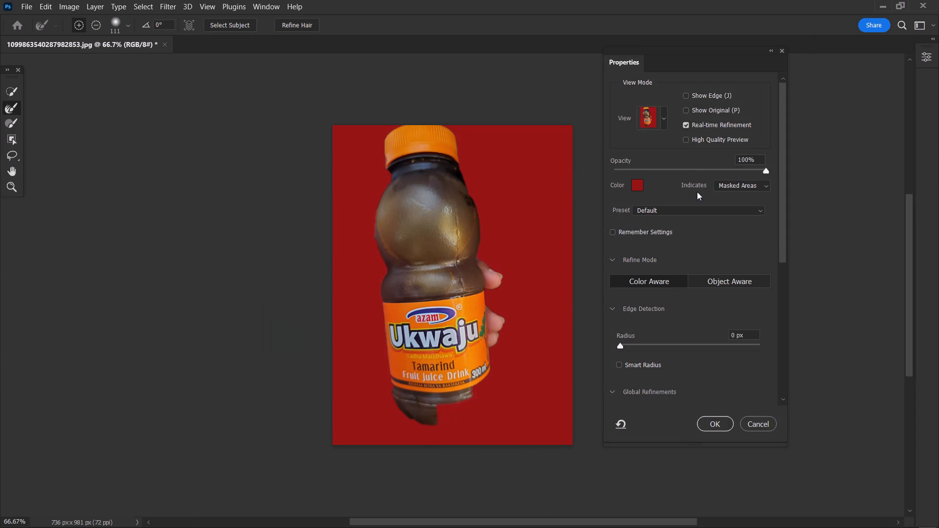
With the overlay opacity at 54%, paint the missing right part of the bottle's base into the selection using a 99 px brush.
{"action": "left_click", "coordinate": [17, 124]}
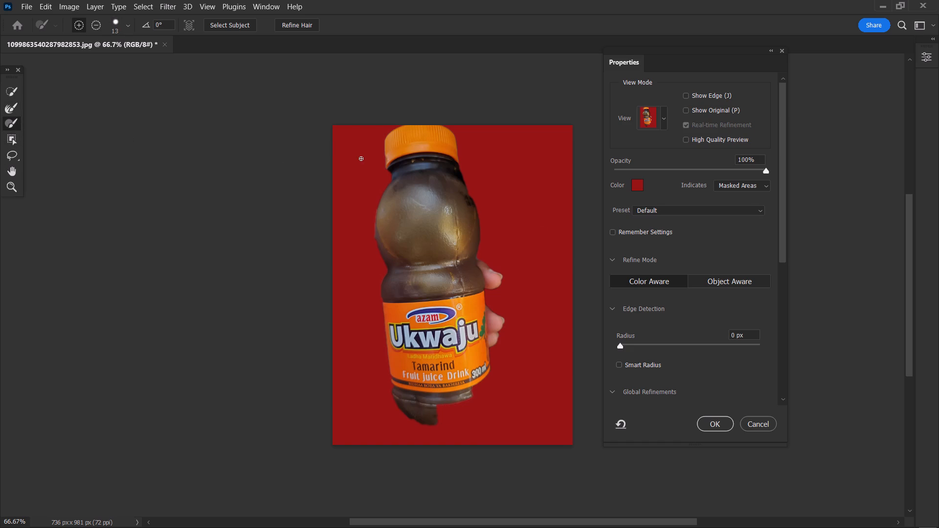
{"action": "left_click", "coordinate": [696, 171]}
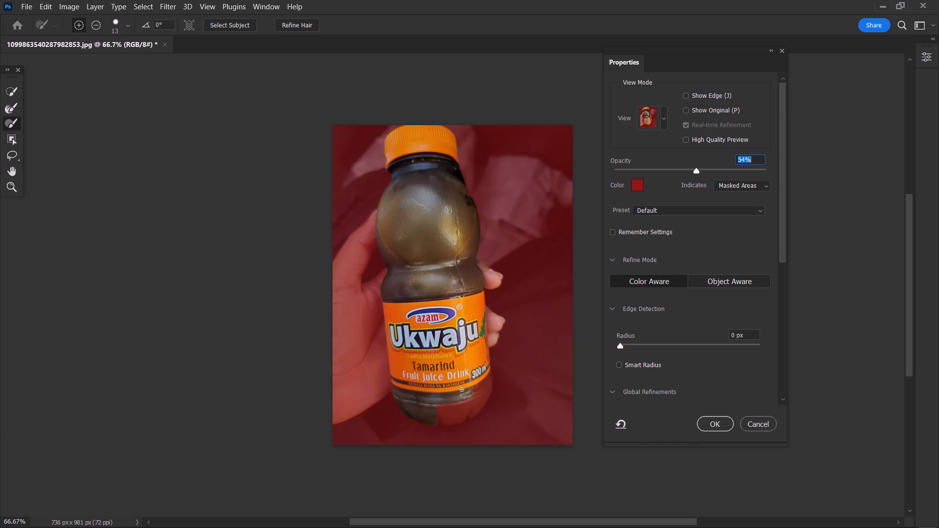
{"action": "right_click", "coordinate": [465, 370]}
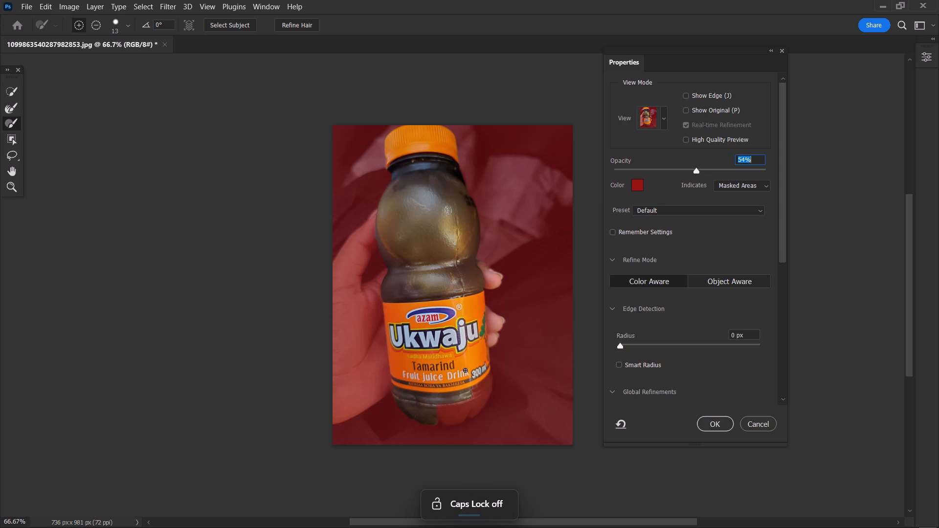
{"action": "left_click_drag", "start_coordinate": [501, 388], "coordinate": [539, 391]}
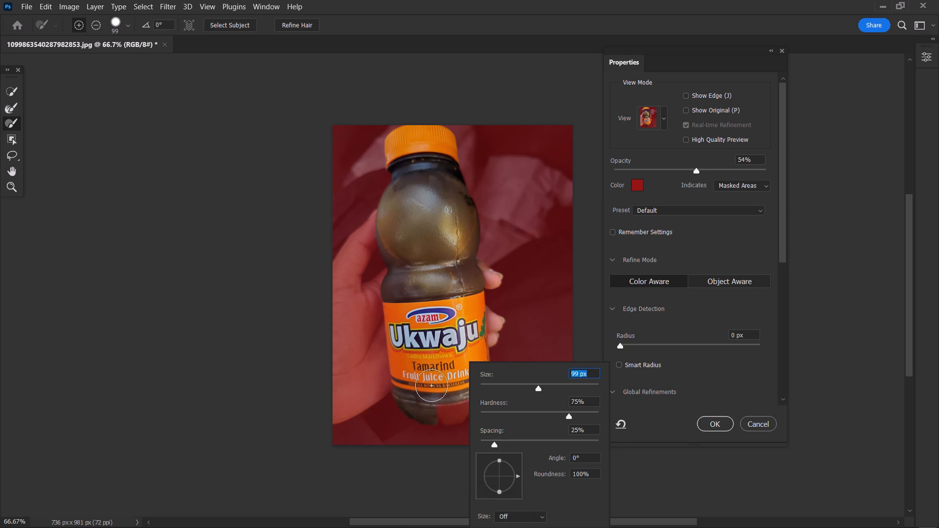
{"action": "triple_click", "coordinate": [431, 388]}
{"action": "left_click_drag", "start_coordinate": [434, 407], "coordinate": [472, 375]}
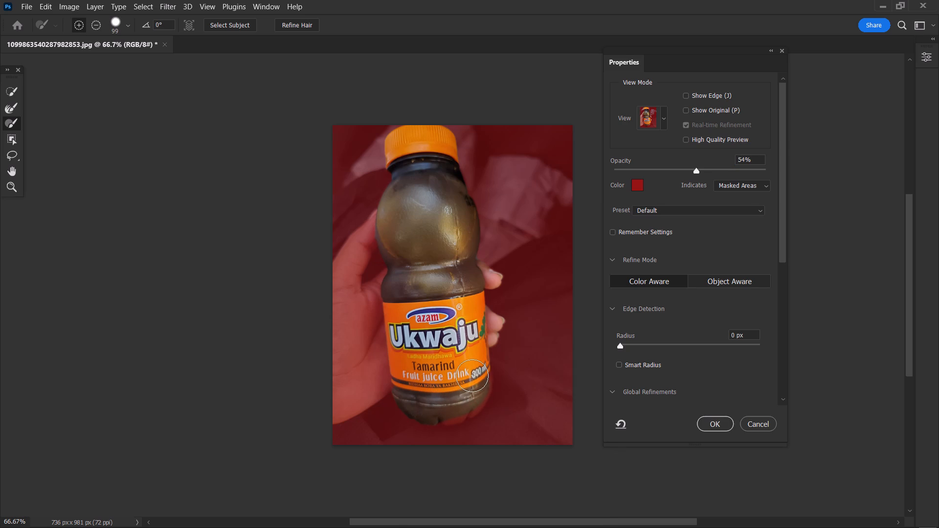
{"action": "left_click_drag", "start_coordinate": [472, 375], "coordinate": [472, 375]}
{"action": "left_click_drag", "start_coordinate": [466, 379], "coordinate": [458, 404]}
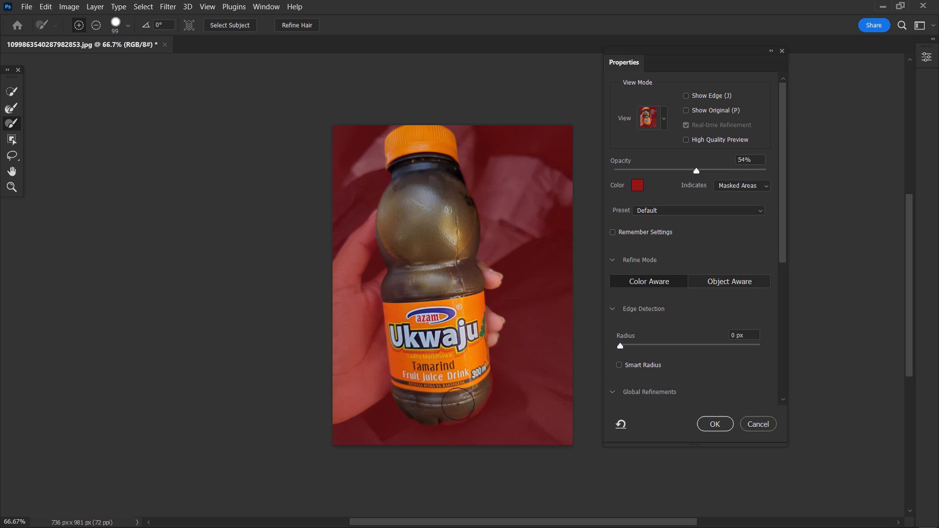
{"action": "left_click_drag", "start_coordinate": [458, 404], "coordinate": [474, 386]}
{"action": "left_click_drag", "start_coordinate": [474, 386], "coordinate": [469, 401]}
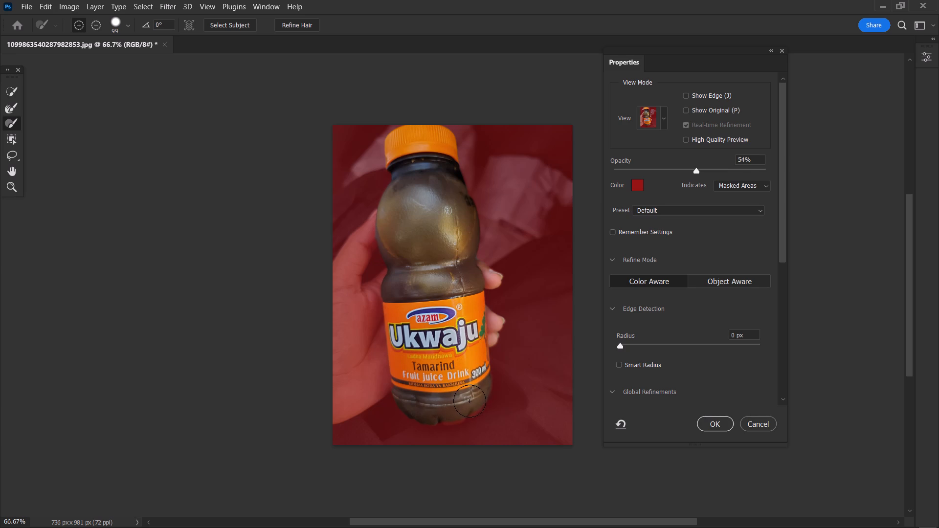
{"action": "left_click_drag", "start_coordinate": [469, 401], "coordinate": [452, 407]}
{"action": "left_click_drag", "start_coordinate": [452, 407], "coordinate": [450, 408]}
Subtract the fingers beside the bottle from the selection with the Brush tool.
{"action": "left_click", "coordinate": [498, 254], "text": "alt"}
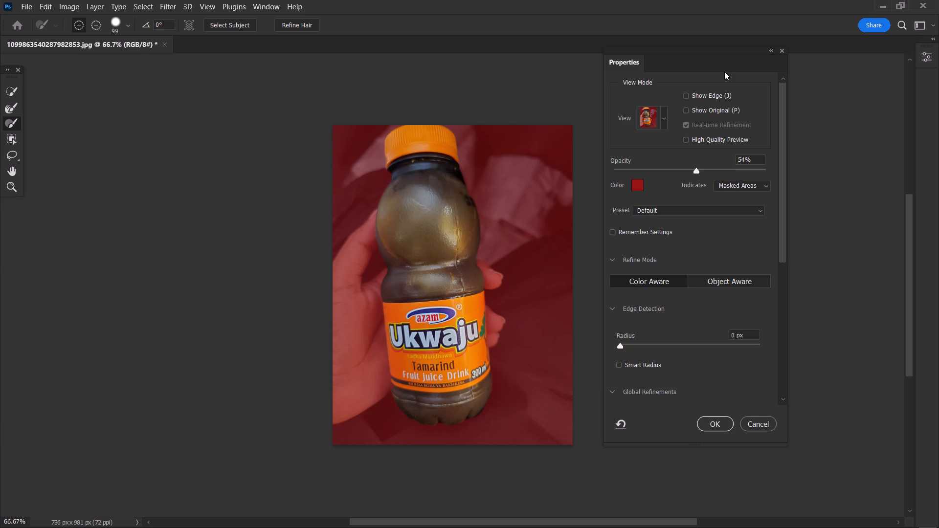
Set the mask overlay opacity to 100%.
{"action": "left_click_drag", "start_coordinate": [723, 166], "coordinate": [796, 160]}
{"action": "left_click_drag", "start_coordinate": [747, 171], "coordinate": [782, 176]}
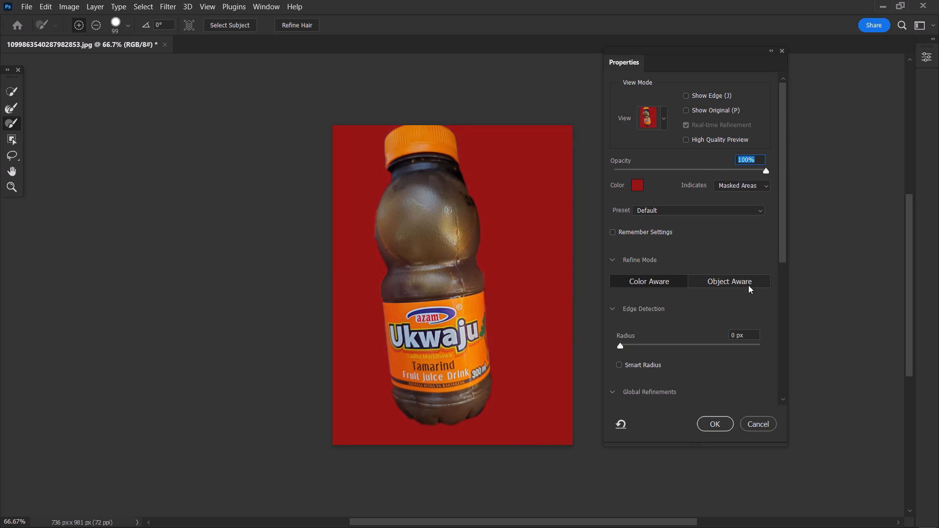
Output the refined bottle selection as a Layer Mask.
{"action": "scroll", "coordinate": [690, 368], "scroll_direction": "down", "scroll_amount": 19}
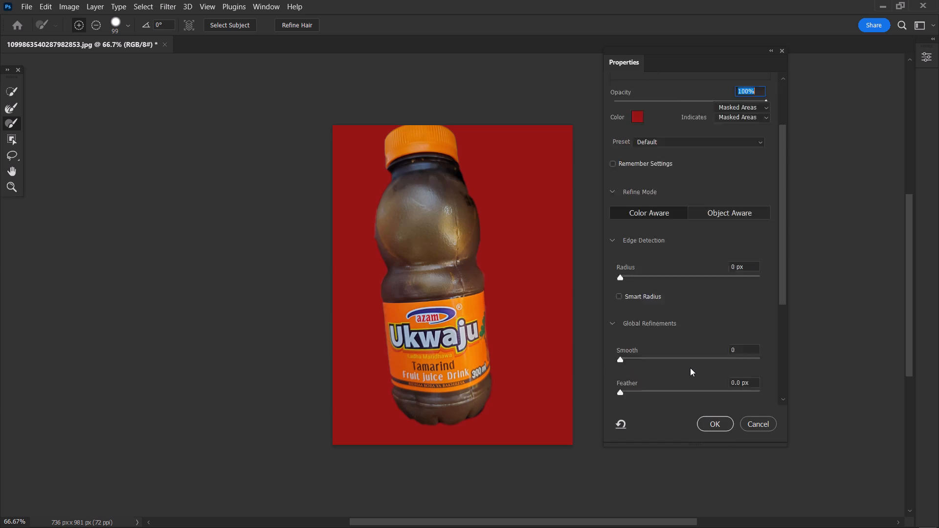
{"action": "scroll", "coordinate": [690, 368], "scroll_direction": "down", "scroll_amount": 20}
{"action": "scroll", "coordinate": [690, 368], "scroll_direction": "down", "scroll_amount": 20}
{"action": "scroll", "coordinate": [690, 368], "scroll_direction": "down", "scroll_amount": 2}
{"action": "left_click", "coordinate": [693, 398]}
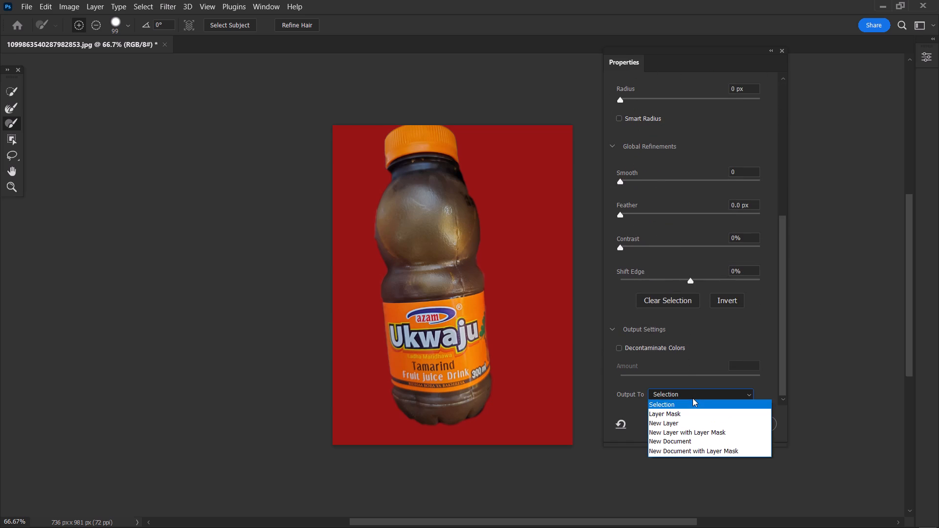
{"action": "left_click", "coordinate": [686, 417]}
{"action": "left_click", "coordinate": [724, 425]}
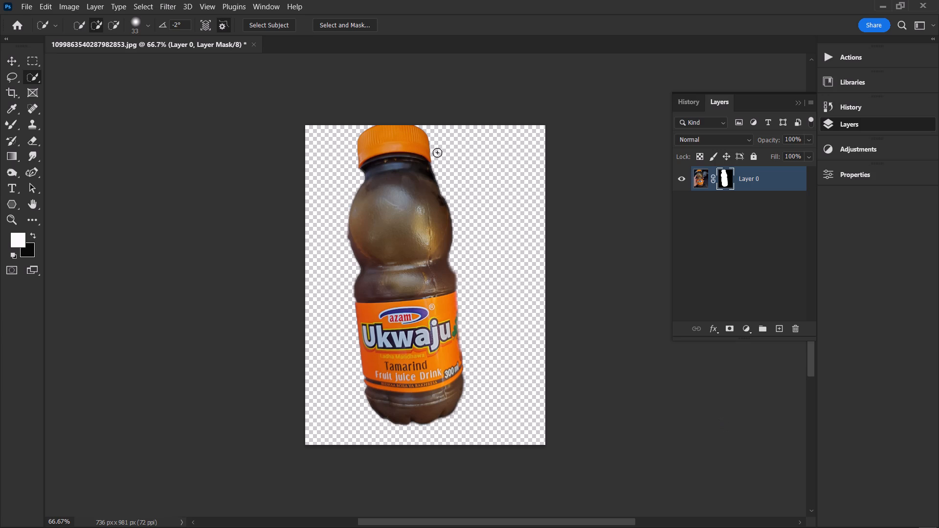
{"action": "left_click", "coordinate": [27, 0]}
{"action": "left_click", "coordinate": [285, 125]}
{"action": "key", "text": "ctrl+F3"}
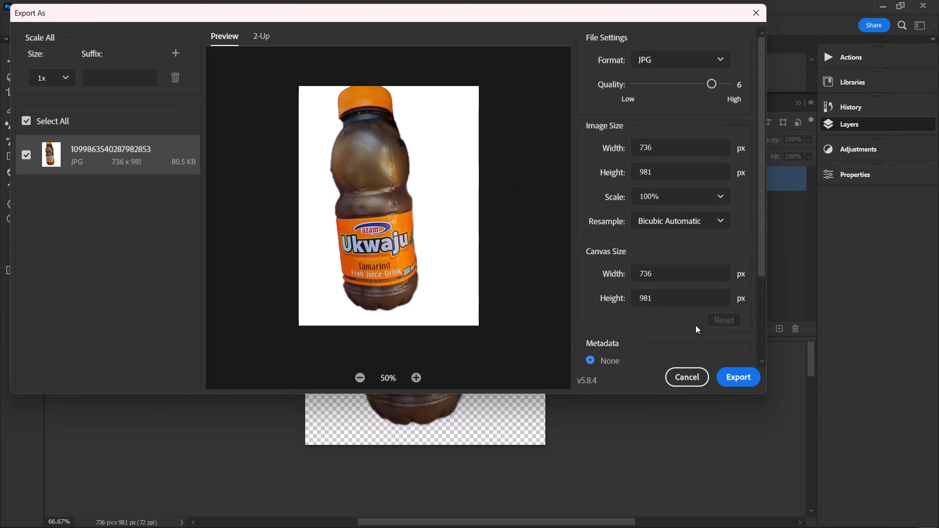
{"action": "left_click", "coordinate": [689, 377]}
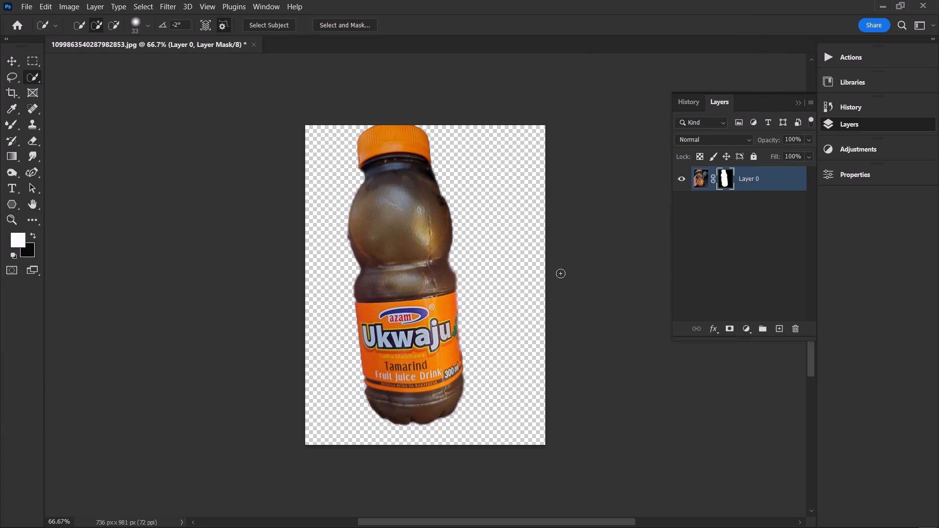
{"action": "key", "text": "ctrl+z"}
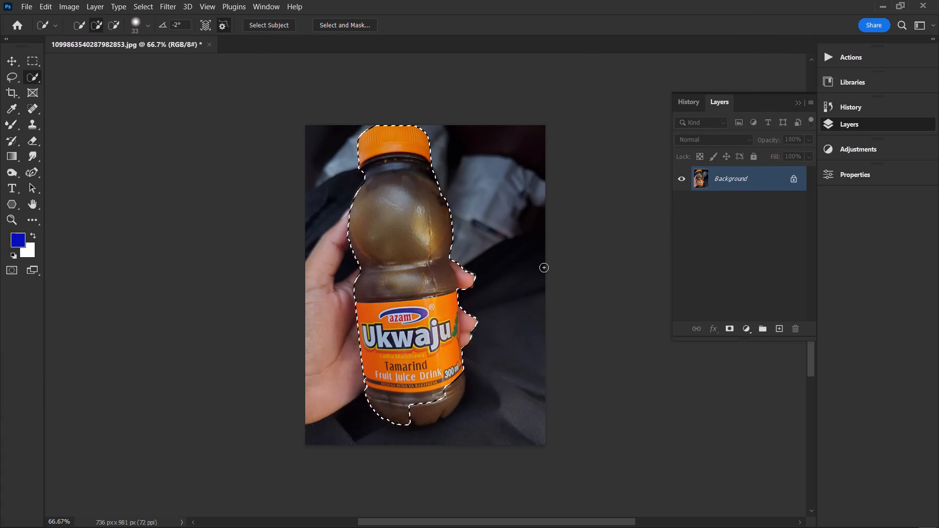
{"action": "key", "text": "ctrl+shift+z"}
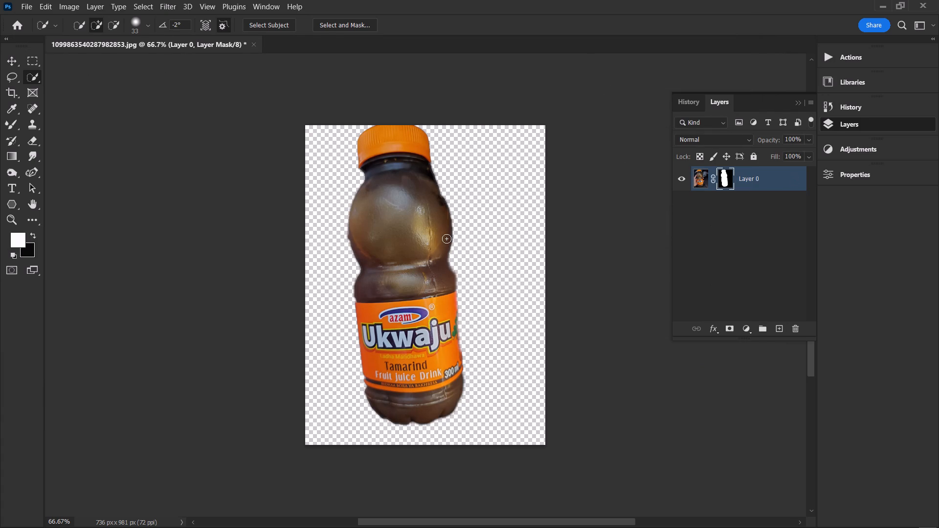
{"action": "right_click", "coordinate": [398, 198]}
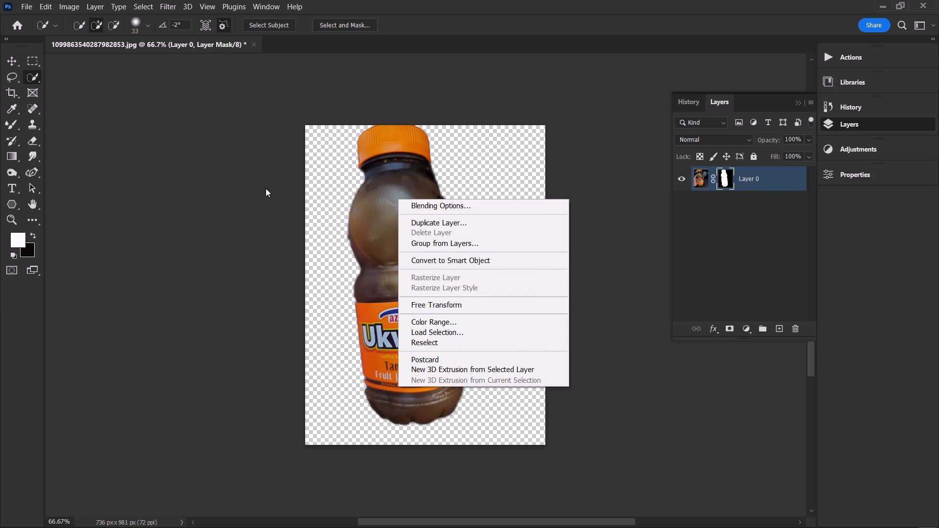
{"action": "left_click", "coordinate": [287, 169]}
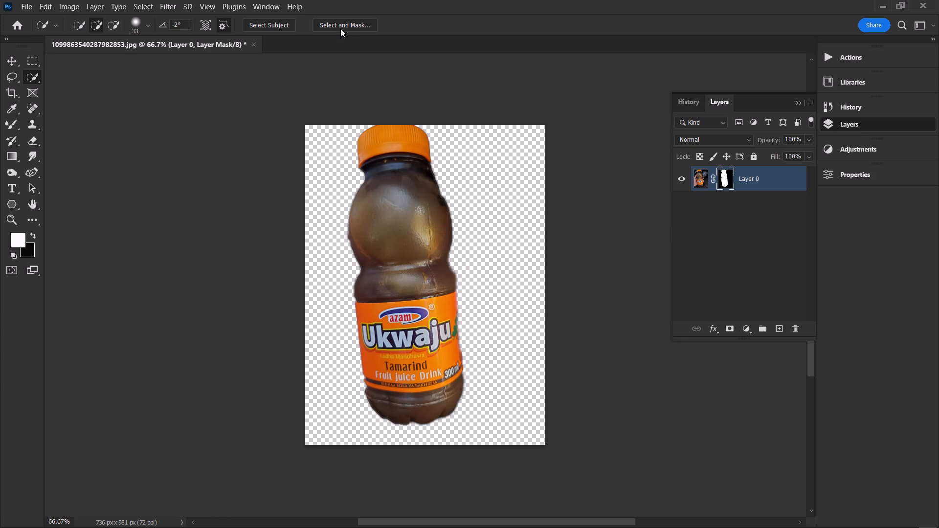
Reopen the masked bottle layer in Select and Mask and output the result as a Selection.
{"action": "left_click", "coordinate": [340, 28]}
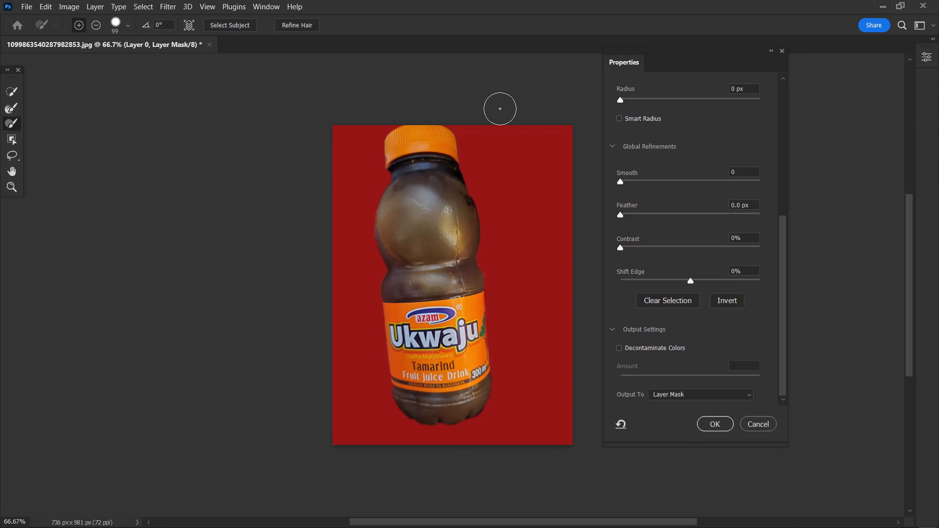
{"action": "scroll", "coordinate": [710, 344], "scroll_direction": "down", "scroll_amount": 5}
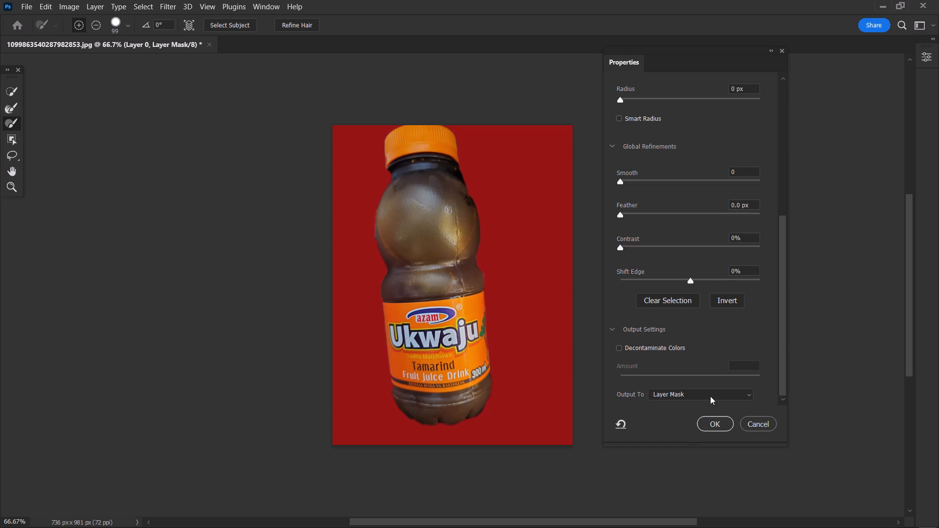
{"action": "left_click", "coordinate": [710, 396]}
{"action": "left_click", "coordinate": [681, 405]}
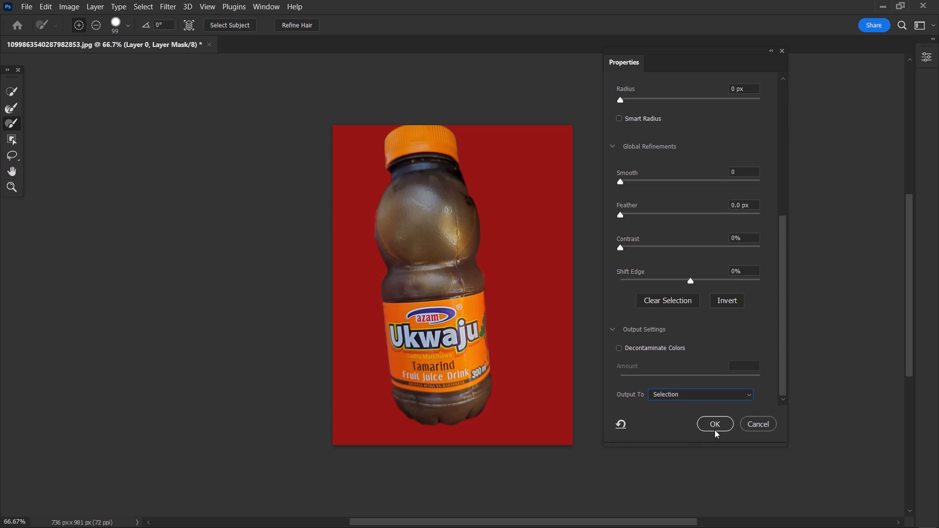
{"action": "left_click", "coordinate": [723, 430]}
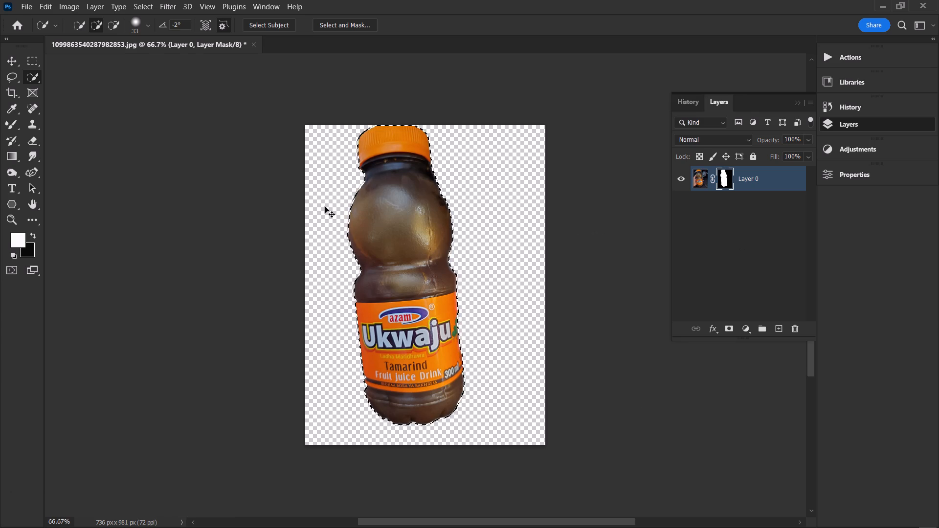
Open Export As for the masked bottle image and set the file format to JPG.
{"action": "key", "text": "ctrl+F3"}
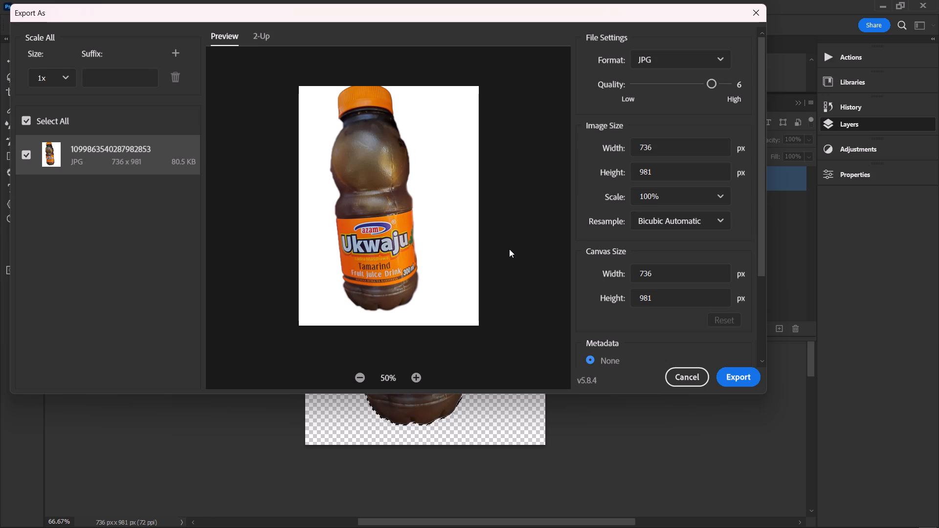
{"action": "left_click", "coordinate": [712, 62]}
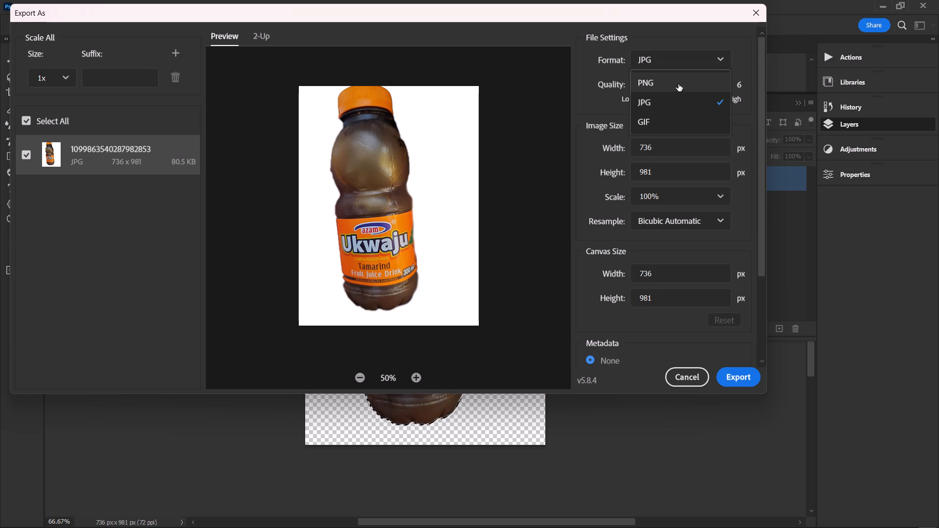
{"action": "left_click", "coordinate": [677, 84]}
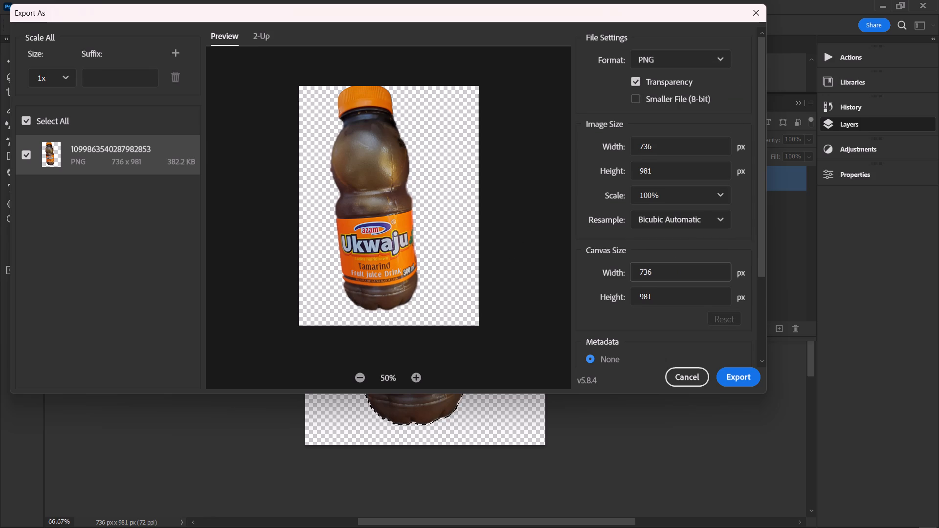
{"action": "left_click", "coordinate": [667, 60]}
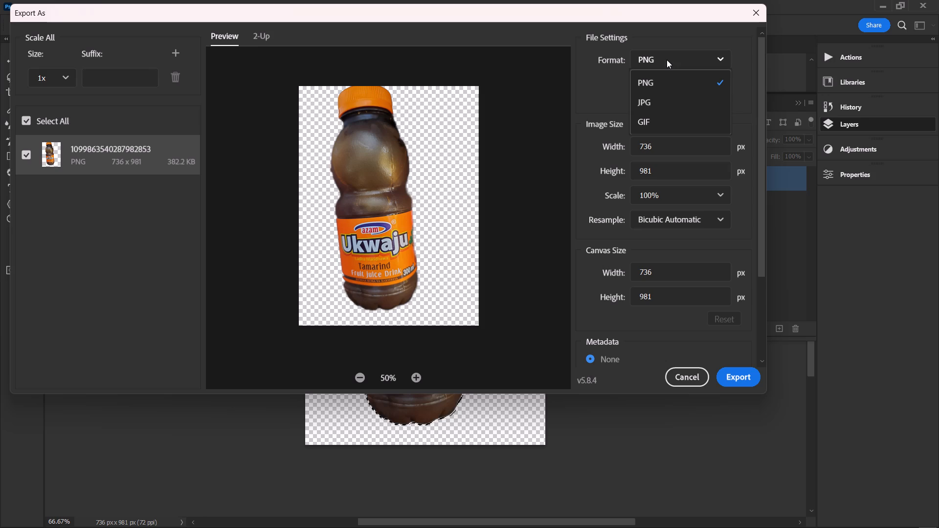
{"action": "left_click", "coordinate": [656, 95]}
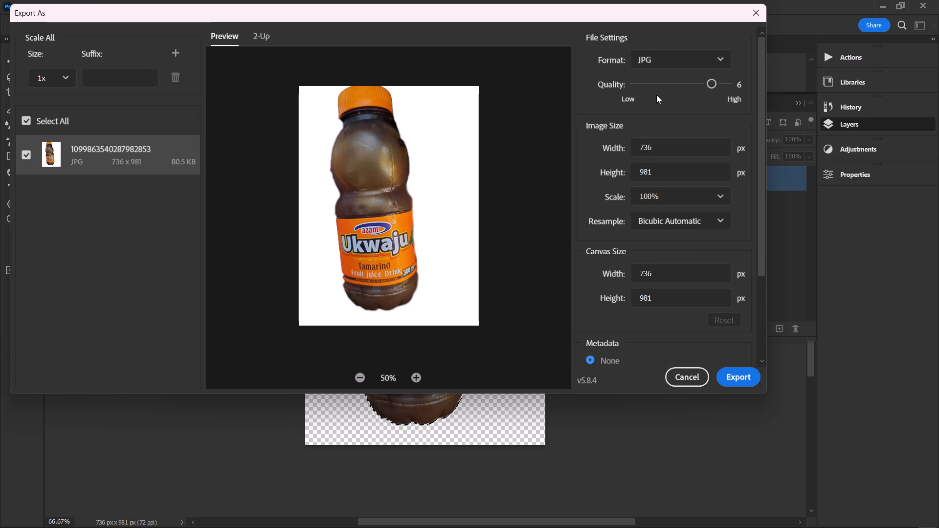
Export the bottle image to the Downloads folder under the file name images (2)3.
{"action": "left_click", "coordinate": [737, 381]}
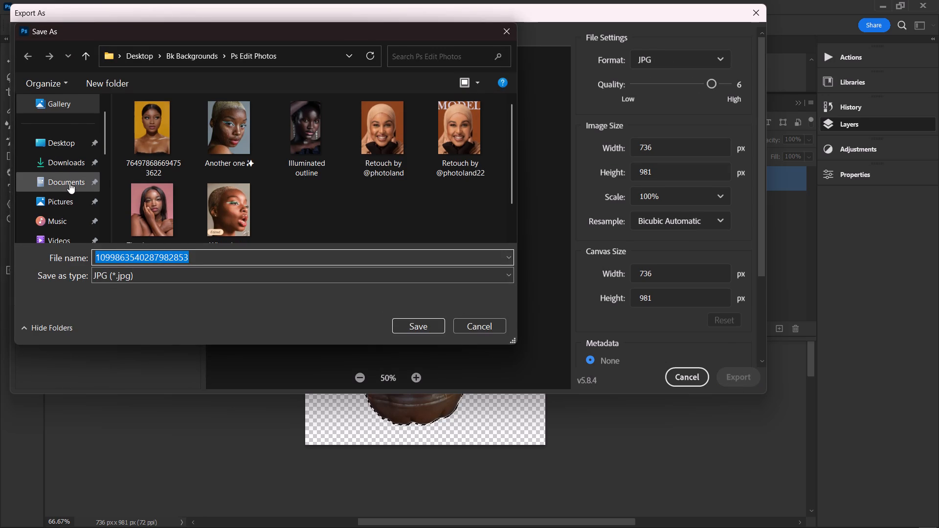
{"action": "scroll", "coordinate": [68, 173], "scroll_direction": "down", "scroll_amount": 1}
{"action": "scroll", "coordinate": [68, 173], "scroll_direction": "up", "scroll_amount": 4}
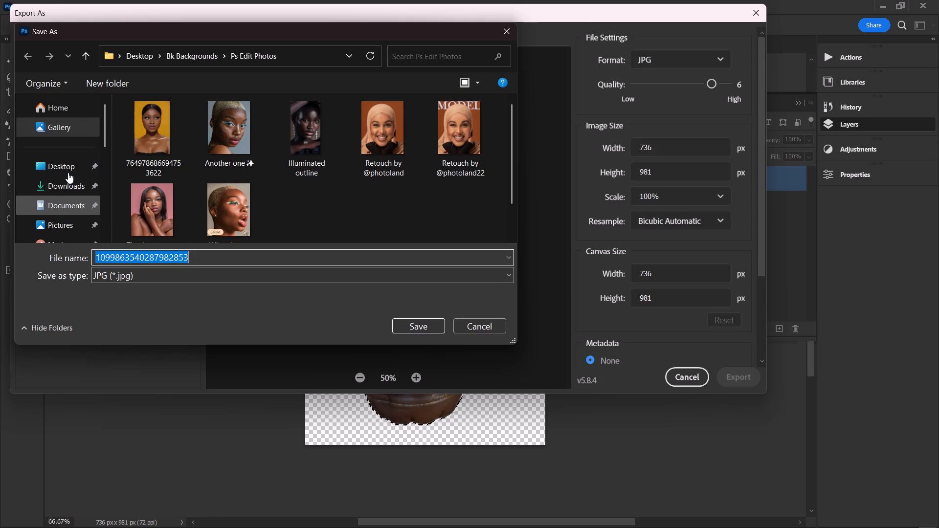
{"action": "left_click", "coordinate": [68, 183]}
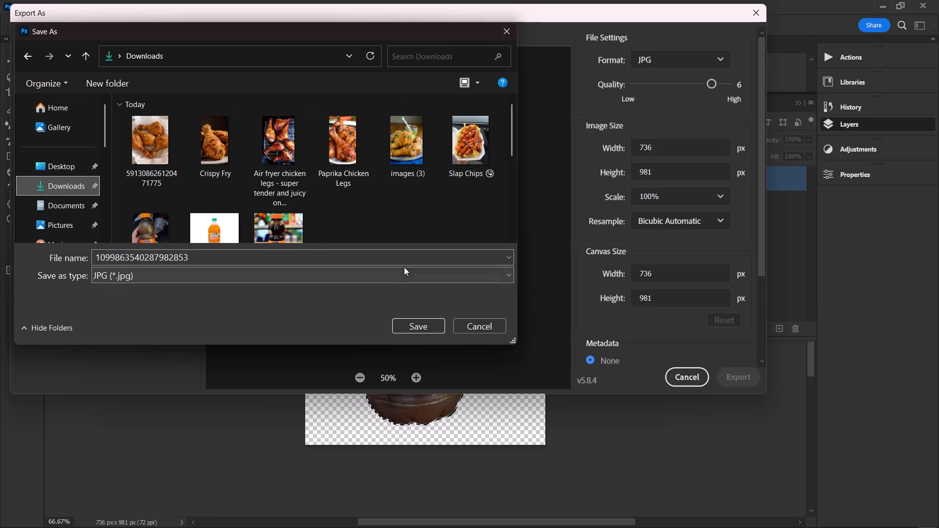
{"action": "left_click", "coordinate": [419, 326]}
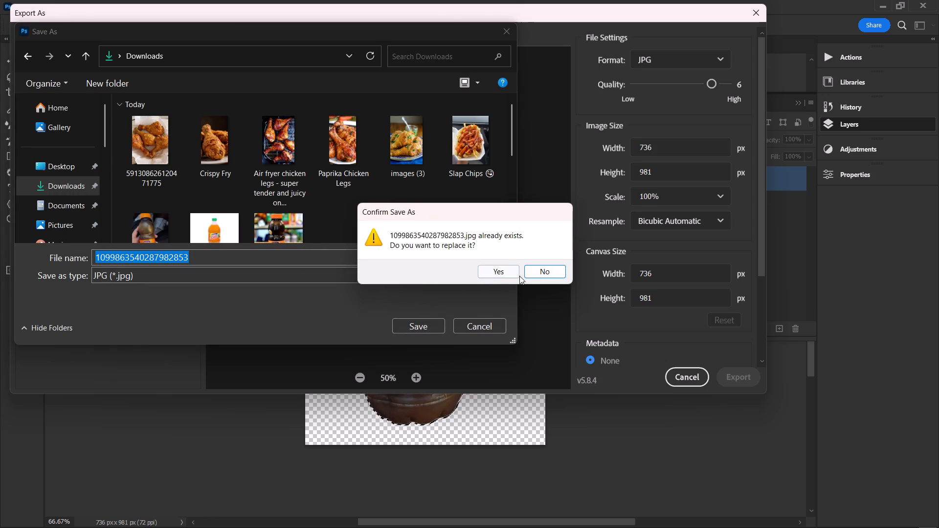
{"action": "left_click", "coordinate": [540, 272]}
{"action": "left_click", "coordinate": [227, 261]}
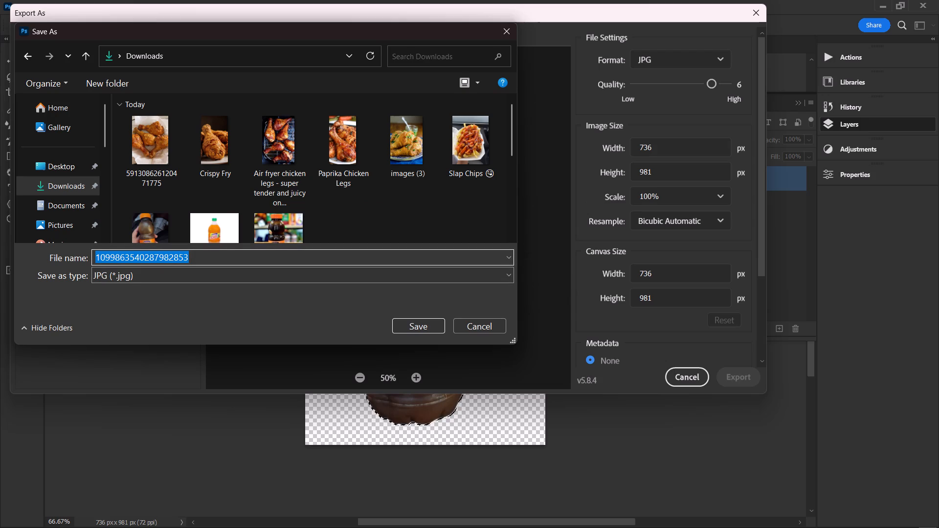
{"action": "left_click", "coordinate": [221, 239]}
{"action": "left_click", "coordinate": [179, 258]}
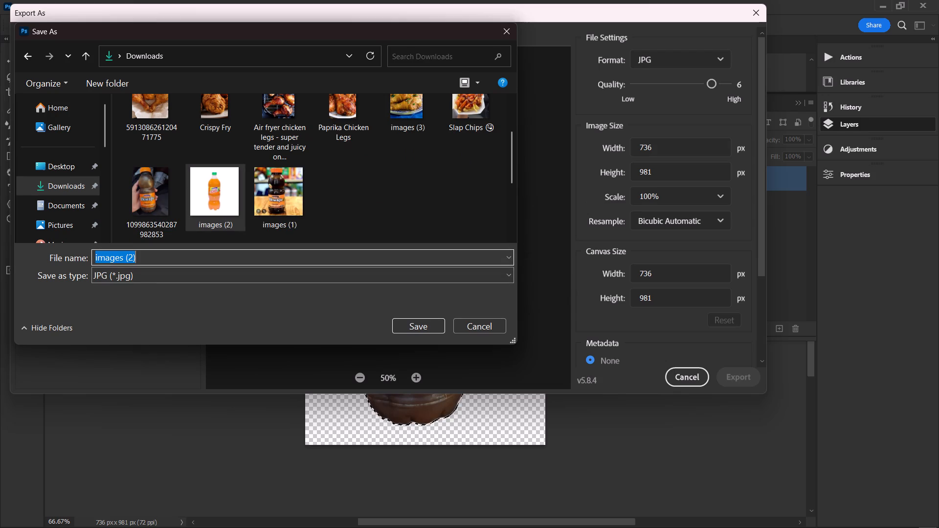
{"action": "double_click", "coordinate": [179, 258]}
{"action": "key", "text": "3"}
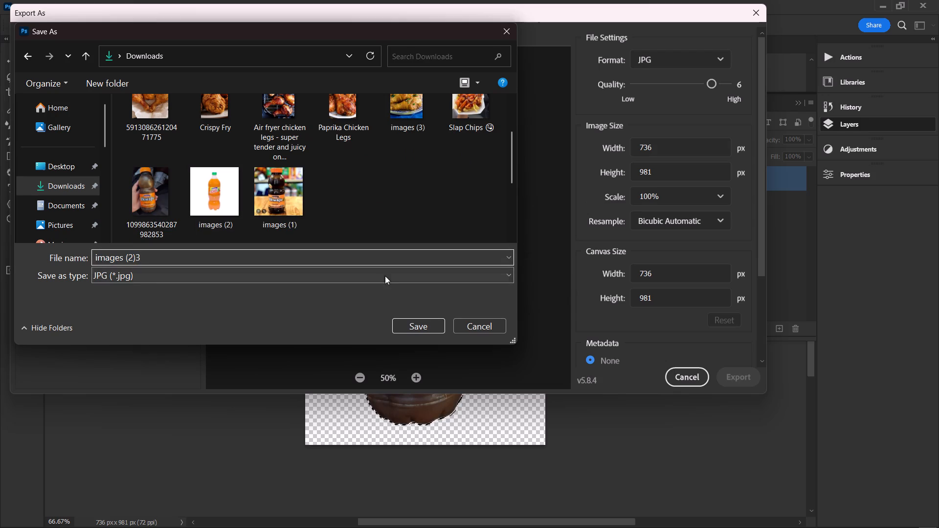
{"action": "left_click", "coordinate": [419, 323]}
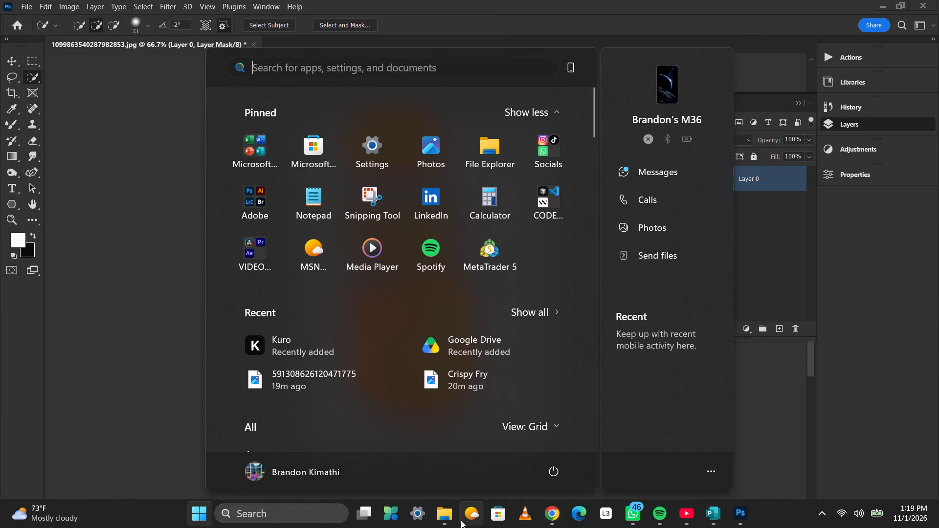
Copy the images (2)3 picture from the Downloads folder in File Explorer and paste it into the Publisher publication.
{"action": "left_click", "coordinate": [449, 454]}
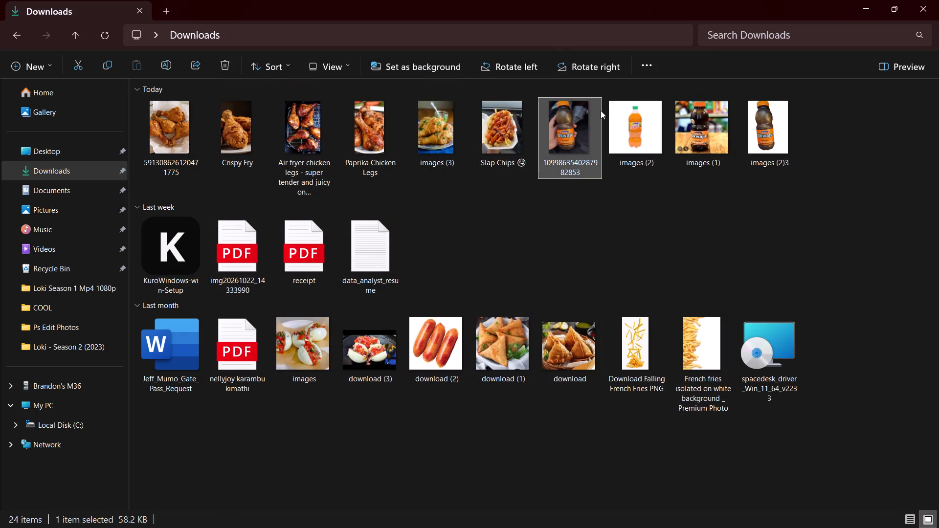
{"action": "left_click", "coordinate": [762, 113]}
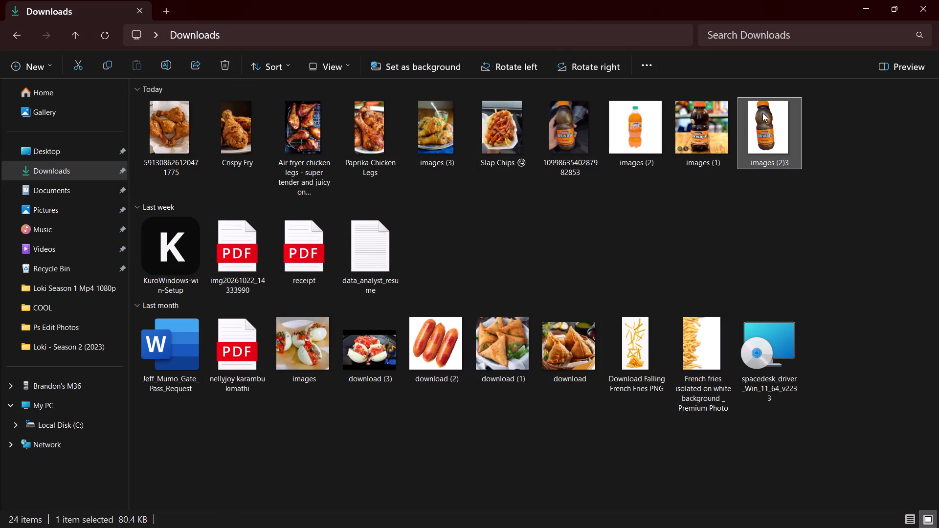
{"action": "right_click", "coordinate": [768, 122]}
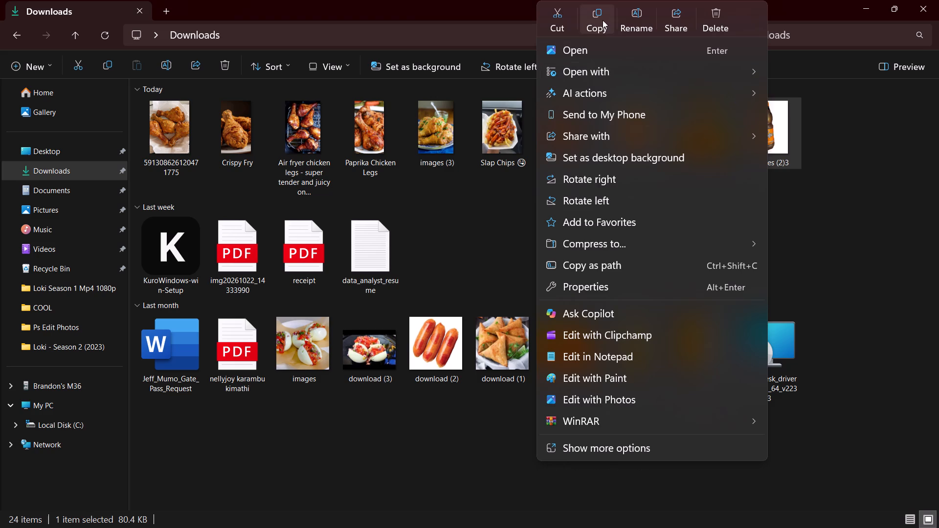
{"action": "left_click", "coordinate": [595, 19]}
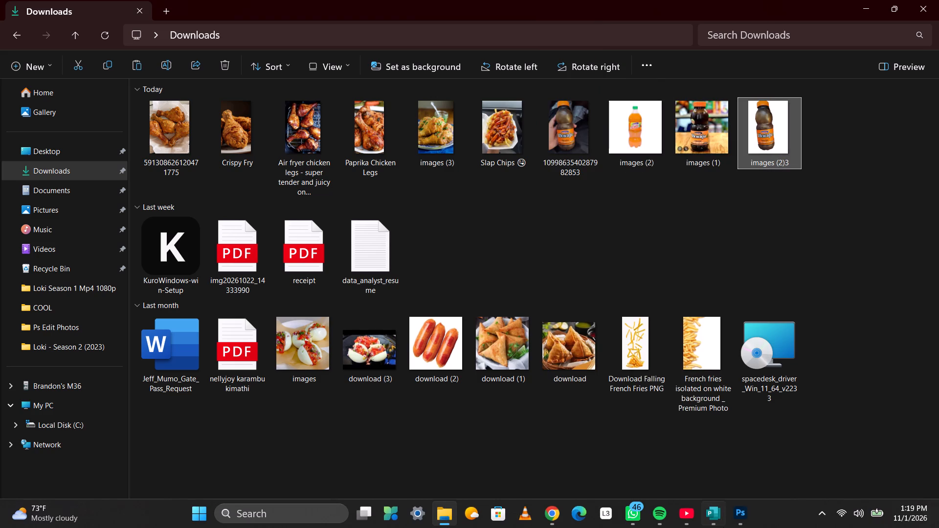
{"action": "left_click", "coordinate": [708, 520]}
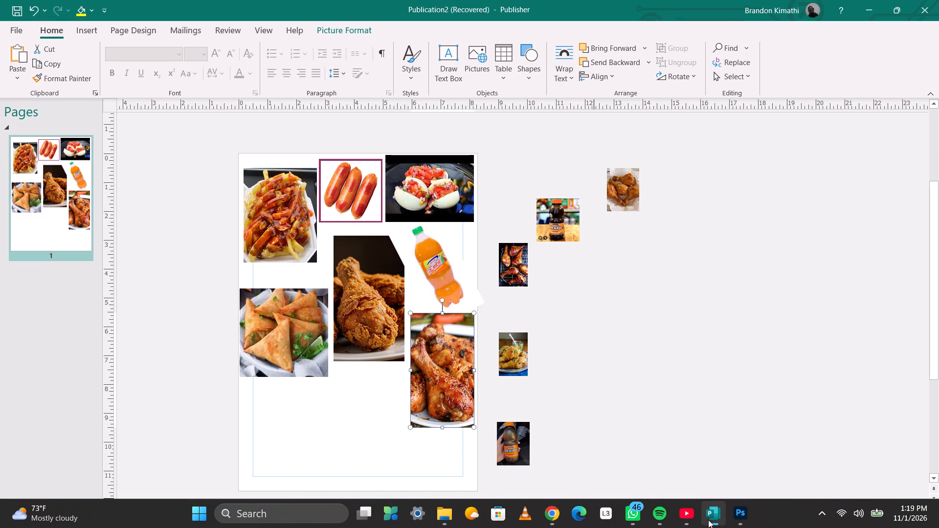
{"action": "left_click", "coordinate": [735, 274]}
{"action": "key", "text": "ctrl+v"}
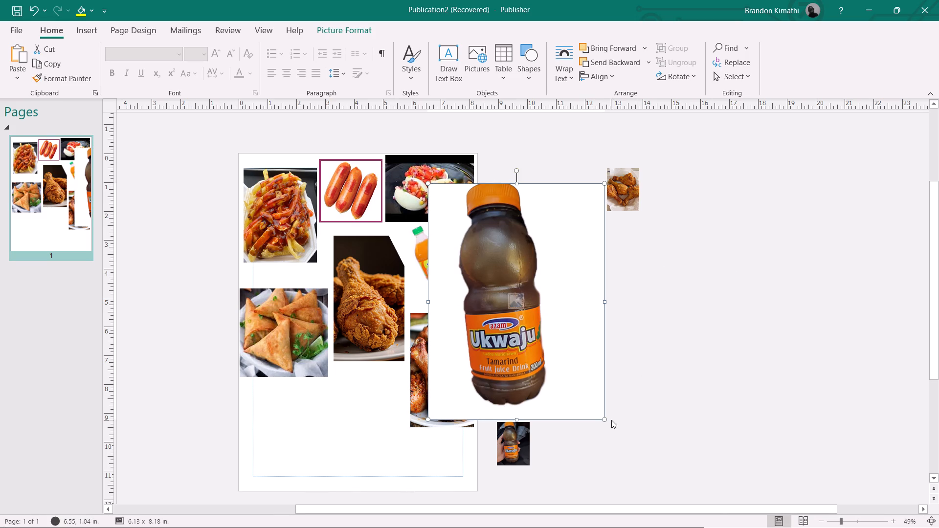
Shrink the pasted Ukwaju bottle picture to about 2.10 x 2.80 in and place it at the lower edge of the fried drumstick picture.
{"action": "left_click_drag", "start_coordinate": [604, 418], "coordinate": [463, 318]}
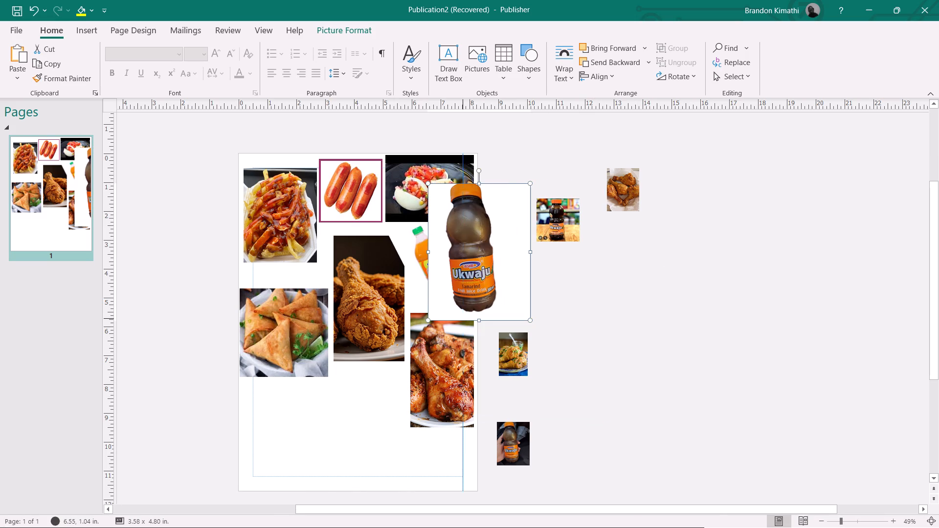
{"action": "left_click_drag", "start_coordinate": [495, 228], "coordinate": [385, 409]}
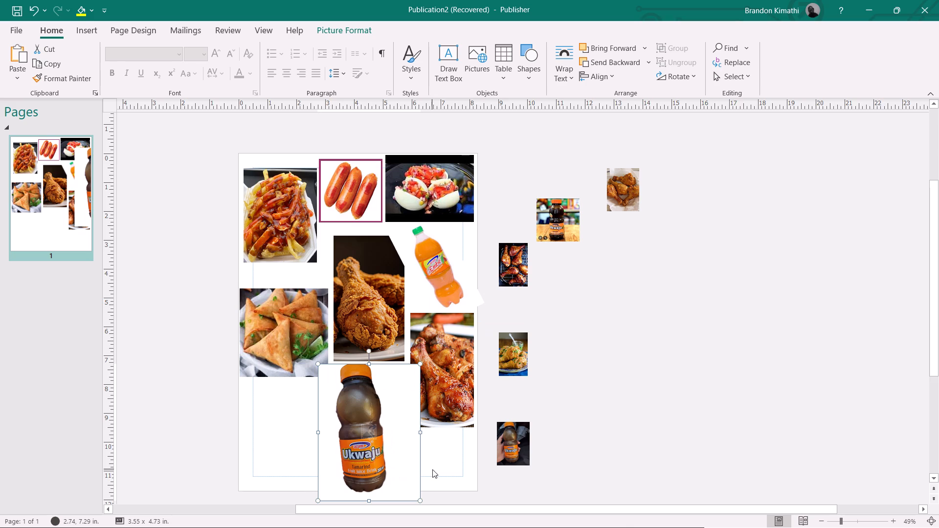
{"action": "left_click_drag", "start_coordinate": [417, 501], "coordinate": [348, 467]}
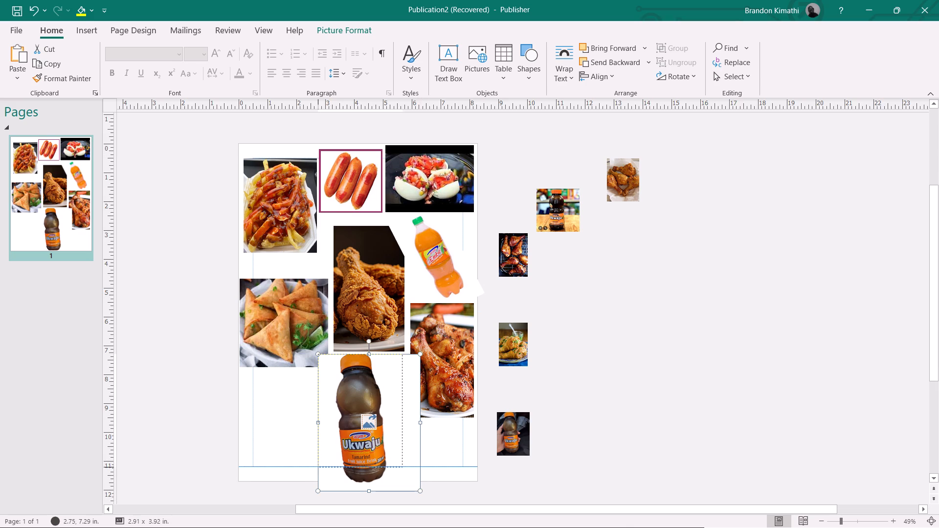
{"action": "left_click_drag", "start_coordinate": [348, 467], "coordinate": [324, 436]}
{"action": "left_click_drag", "start_coordinate": [357, 397], "coordinate": [359, 400]}
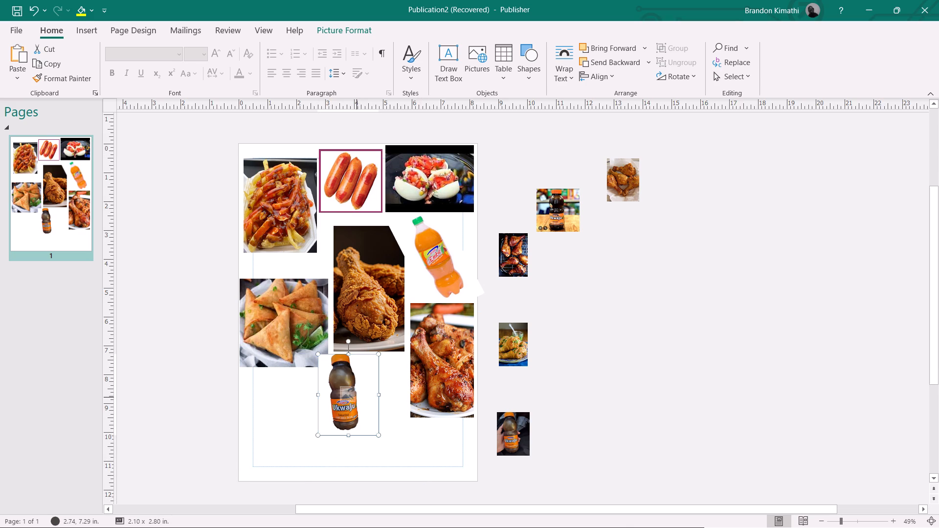
{"action": "left_click_drag", "start_coordinate": [359, 400], "coordinate": [359, 382]}
{"action": "left_click_drag", "start_coordinate": [371, 382], "coordinate": [376, 382]}
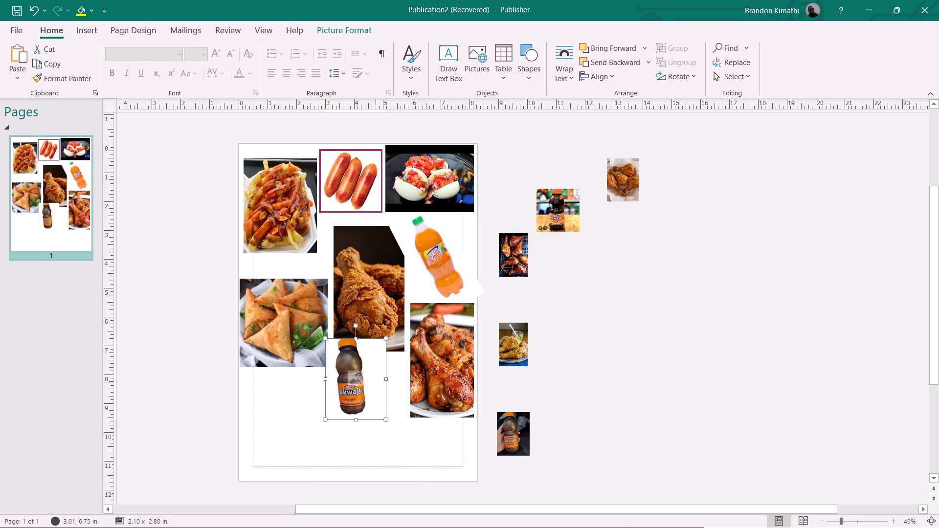
{"action": "left_click_drag", "start_coordinate": [376, 382], "coordinate": [376, 373]}
{"action": "left_click", "coordinate": [376, 373]}
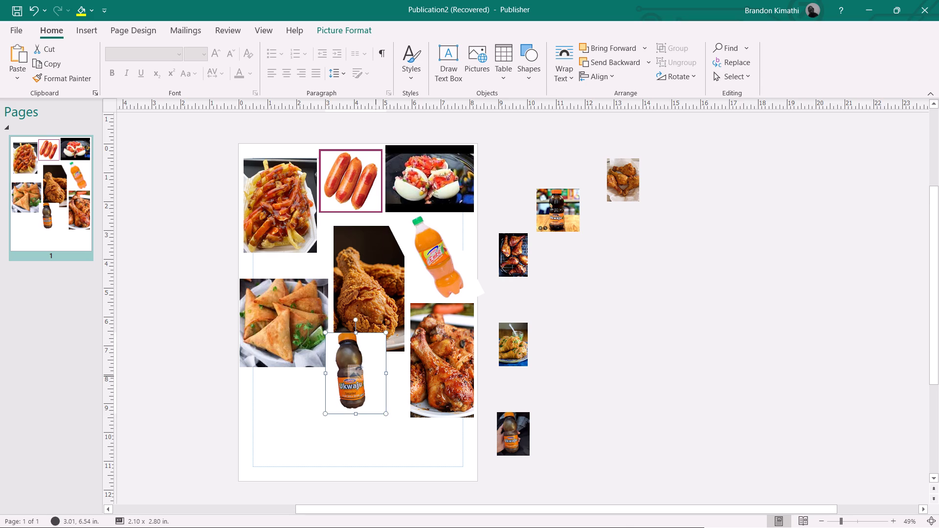
Tilt the Ukwaju bottle picture counter-clockwise and shift it slightly up over the bottom of the fried drumstick picture.
{"action": "right_click", "coordinate": [376, 376]}
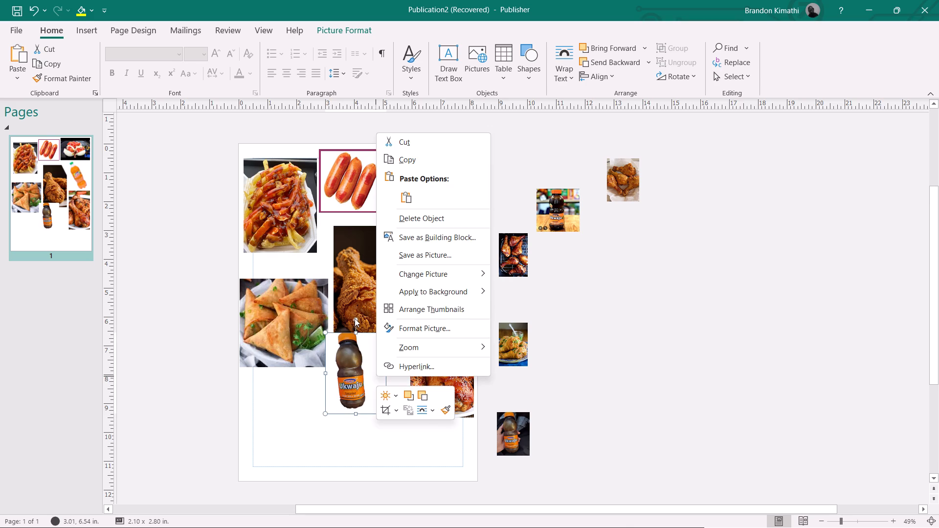
{"action": "left_click", "coordinate": [350, 337]}
{"action": "left_click_drag", "start_coordinate": [354, 321], "coordinate": [326, 332]}
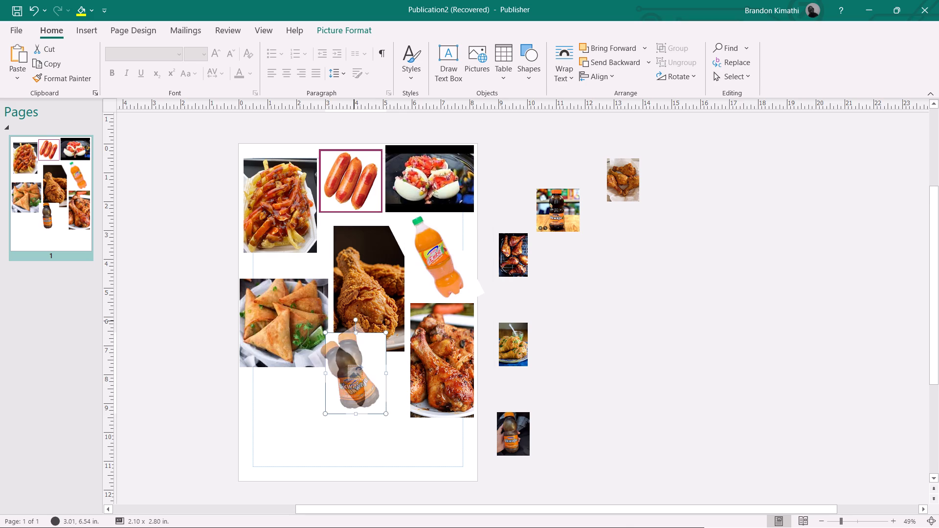
{"action": "left_click_drag", "start_coordinate": [326, 332], "coordinate": [332, 331]}
{"action": "left_click_drag", "start_coordinate": [358, 370], "coordinate": [375, 363]}
{"action": "left_click", "coordinate": [373, 363]}
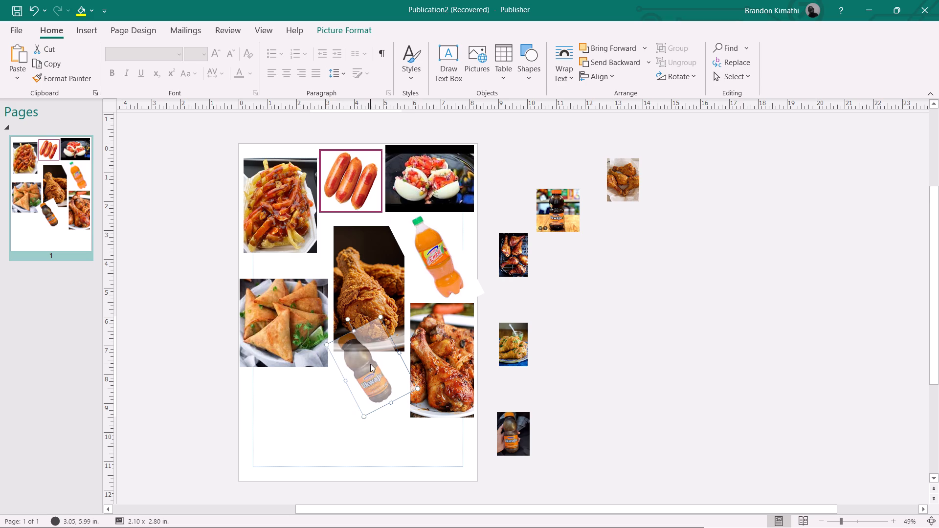
Cut and repaste the fried drumstick picture so that it sits in front of the Ukwaju bottle picture.
{"action": "left_click", "coordinate": [373, 302]}
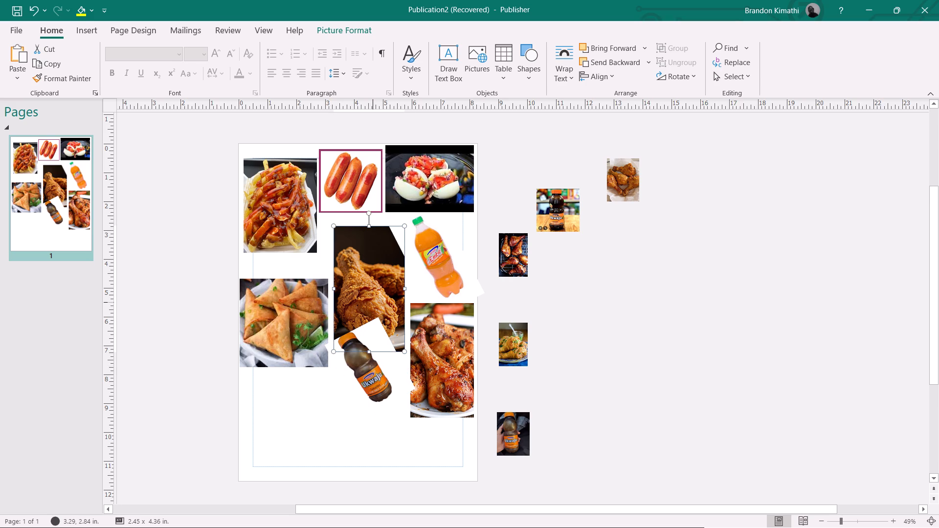
{"action": "key", "text": "ctrl+x"}
{"action": "key", "text": "ctrl+v"}
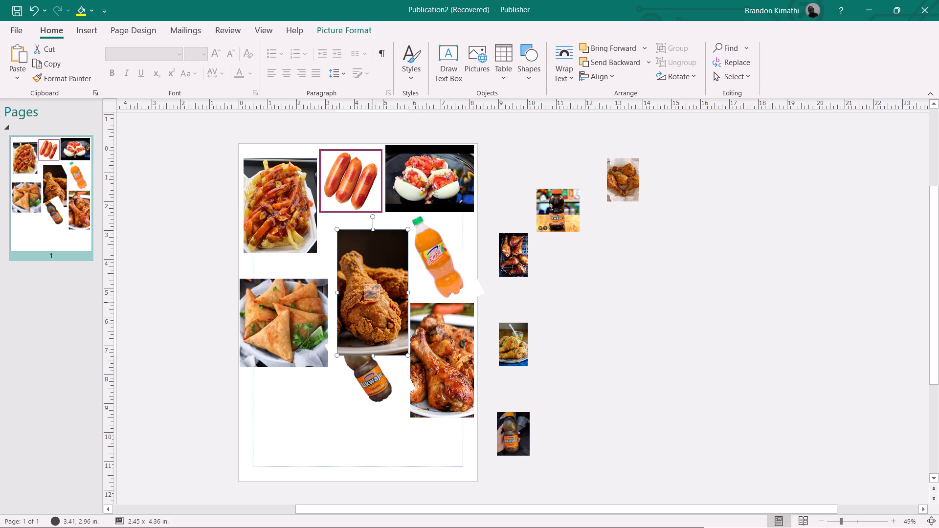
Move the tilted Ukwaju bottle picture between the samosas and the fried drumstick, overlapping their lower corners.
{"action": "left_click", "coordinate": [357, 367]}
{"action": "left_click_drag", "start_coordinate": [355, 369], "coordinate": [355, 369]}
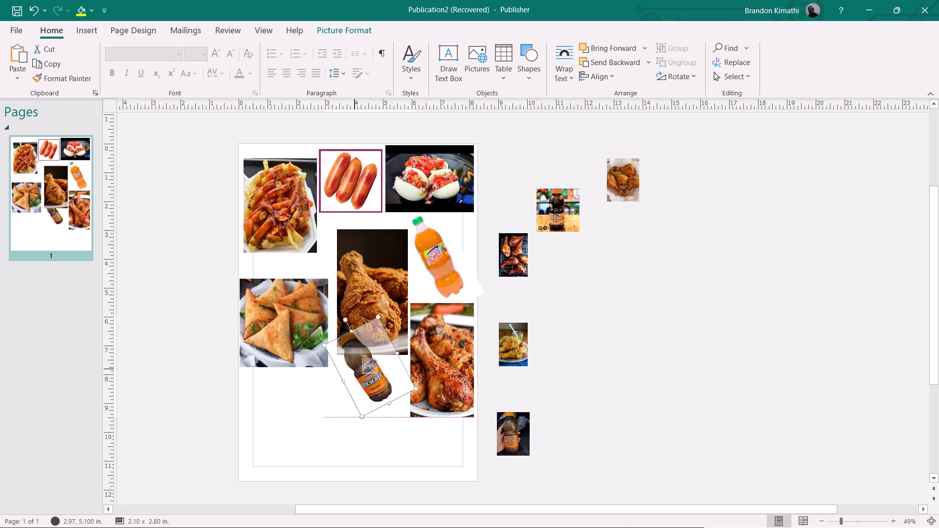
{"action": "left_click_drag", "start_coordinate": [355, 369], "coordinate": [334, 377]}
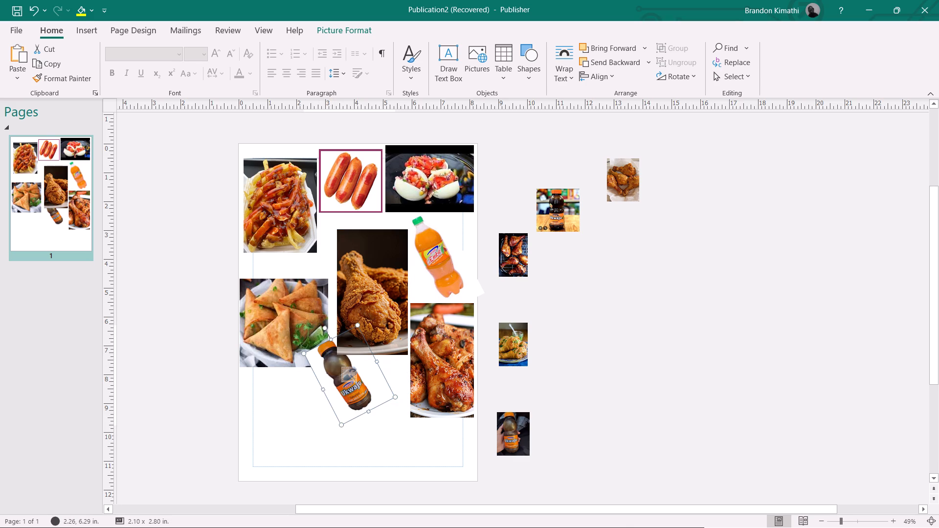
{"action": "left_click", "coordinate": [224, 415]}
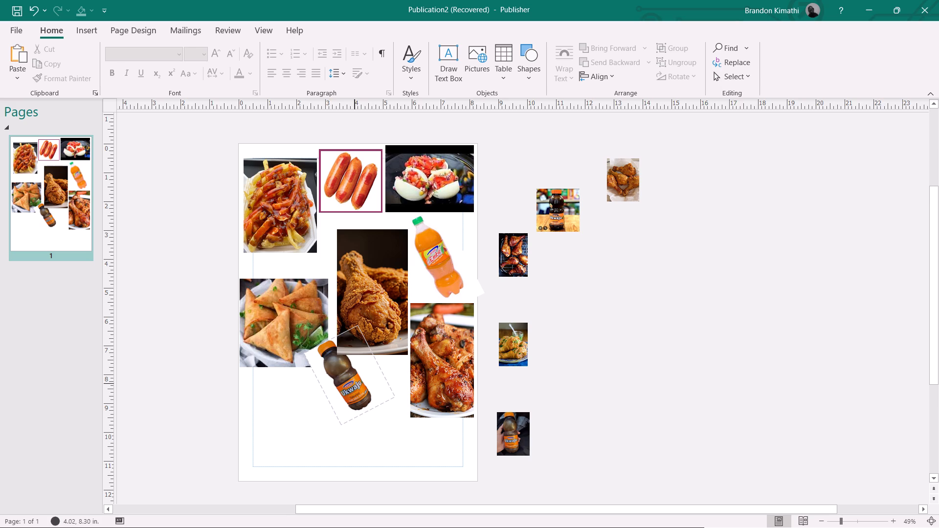
Move the tilted Ukwaju bottle picture off the page into the empty scratch area beside it, below the small Ukwaju and chicken pictures.
{"action": "left_click_drag", "start_coordinate": [360, 392], "coordinate": [358, 392]}
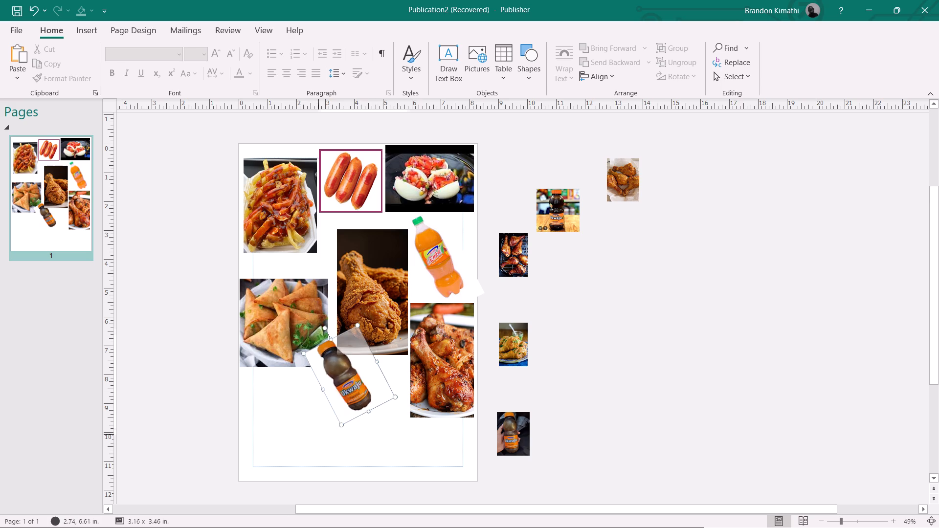
{"action": "left_click_drag", "start_coordinate": [358, 392], "coordinate": [473, 244]}
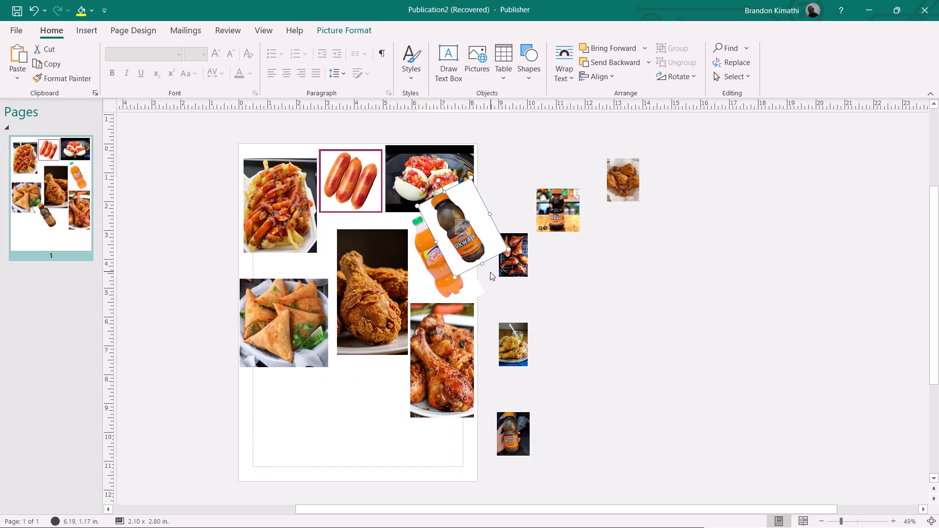
{"action": "left_click", "coordinate": [489, 272]}
{"action": "left_click_drag", "start_coordinate": [473, 235], "coordinate": [628, 285]}
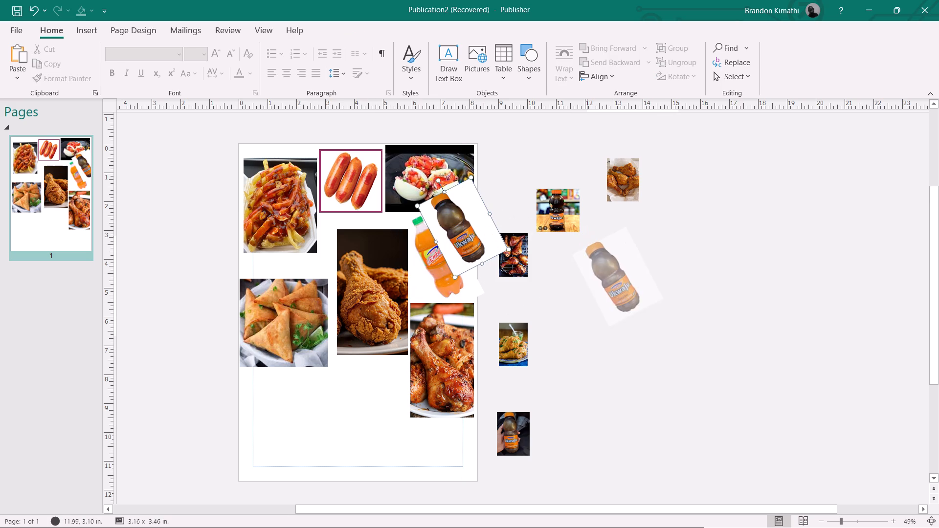
{"action": "left_click_drag", "start_coordinate": [628, 285], "coordinate": [638, 300]}
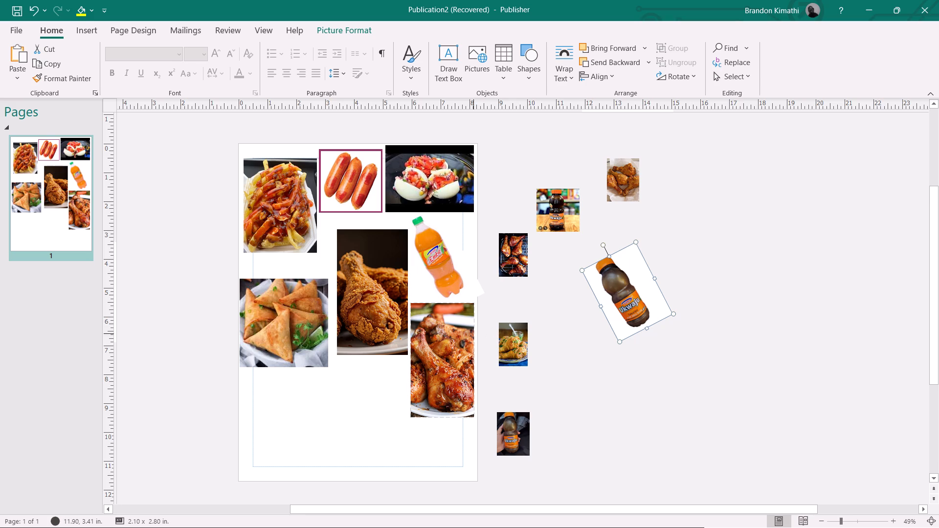
Move the paprika chicken legs picture up and to the left so it partly overlaps the fried drumstick and orange drink pictures.
{"action": "left_click_drag", "start_coordinate": [473, 333], "coordinate": [444, 309]}
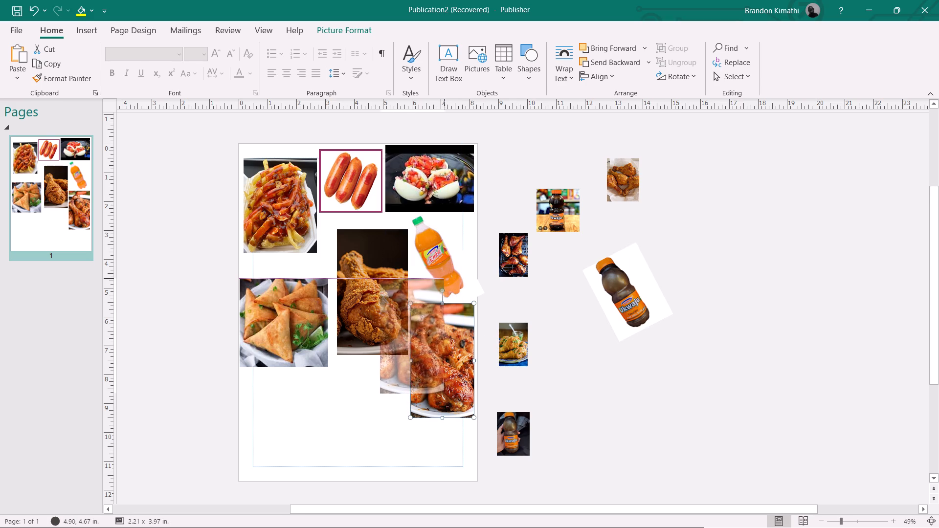
{"action": "left_click_drag", "start_coordinate": [444, 309], "coordinate": [445, 309]}
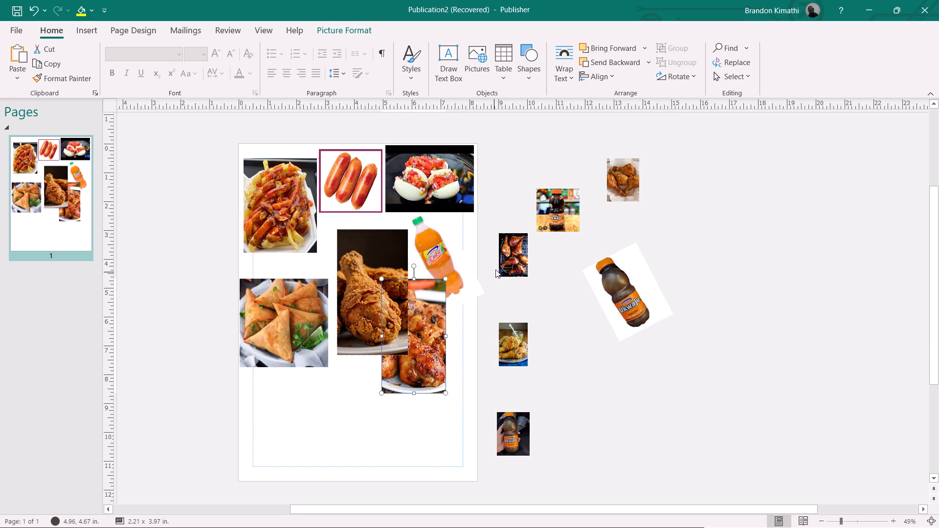
Cut and repaste the orange drink bottle picture so that it sits in front of the chicken pictures.
{"action": "left_click", "coordinate": [448, 266]}
{"action": "key", "text": "ctrl+x"}
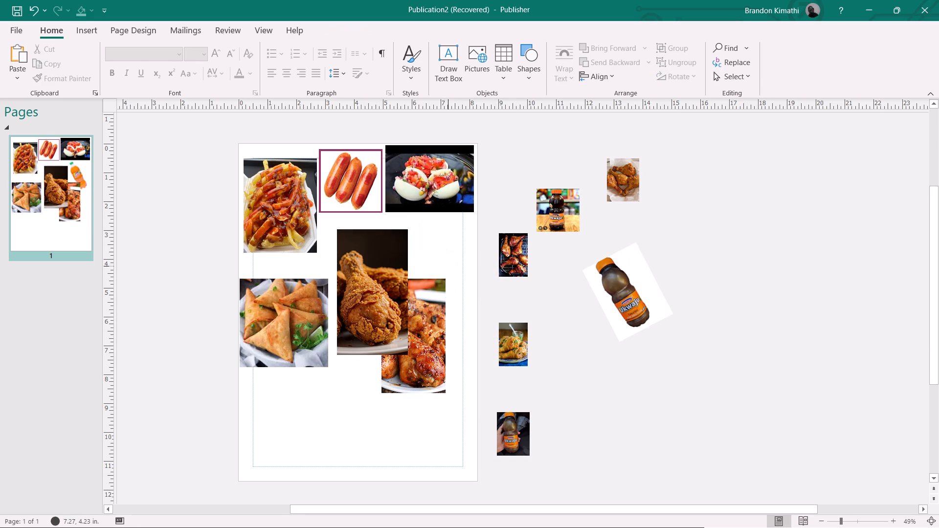
{"action": "key", "text": "ctrl+v"}
{"action": "left_click", "coordinate": [457, 329]}
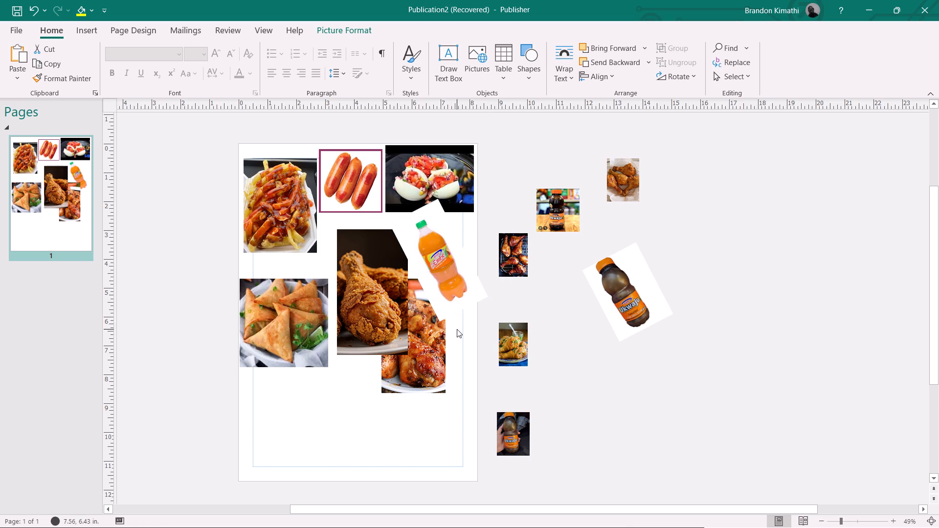
Nudge the paprika chicken legs picture slightly to the right beneath the orange drink bottle.
{"action": "left_click", "coordinate": [423, 336]}
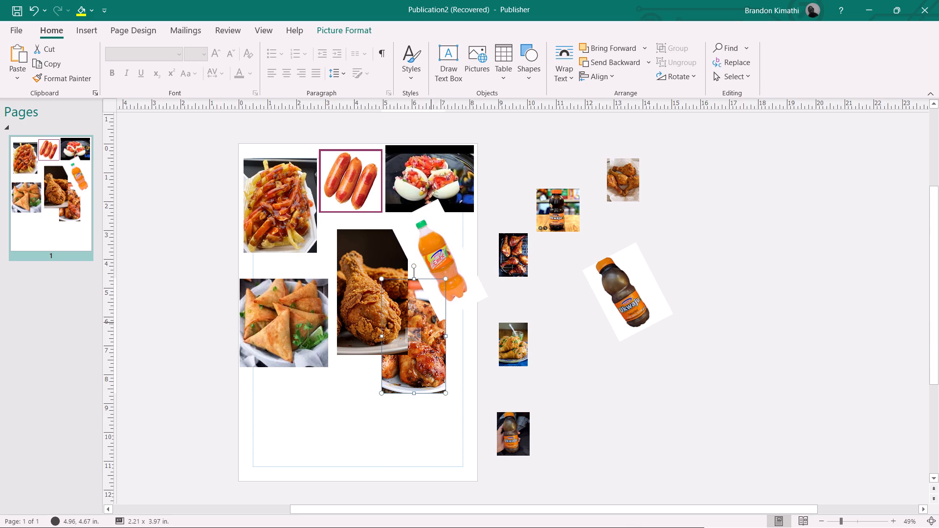
{"action": "left_click_drag", "start_coordinate": [424, 341], "coordinate": [431, 340]}
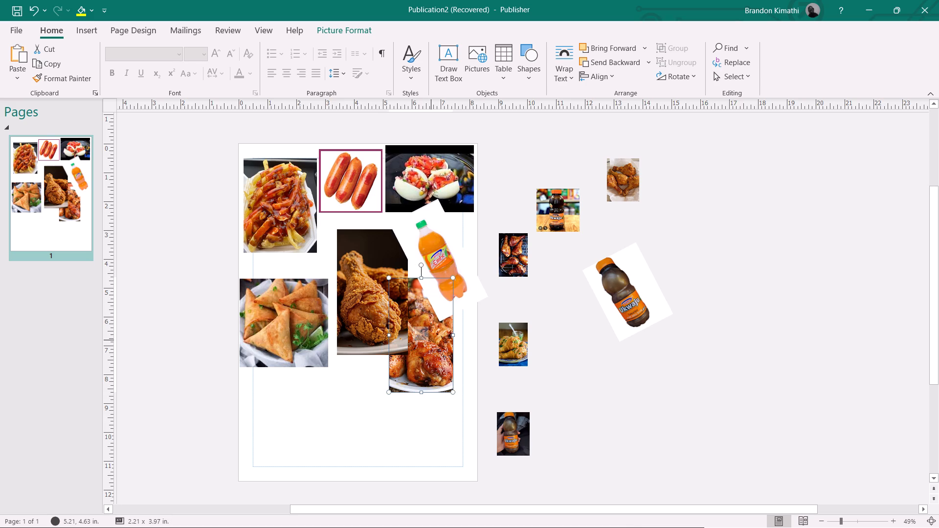
{"action": "left_click", "coordinate": [470, 347]}
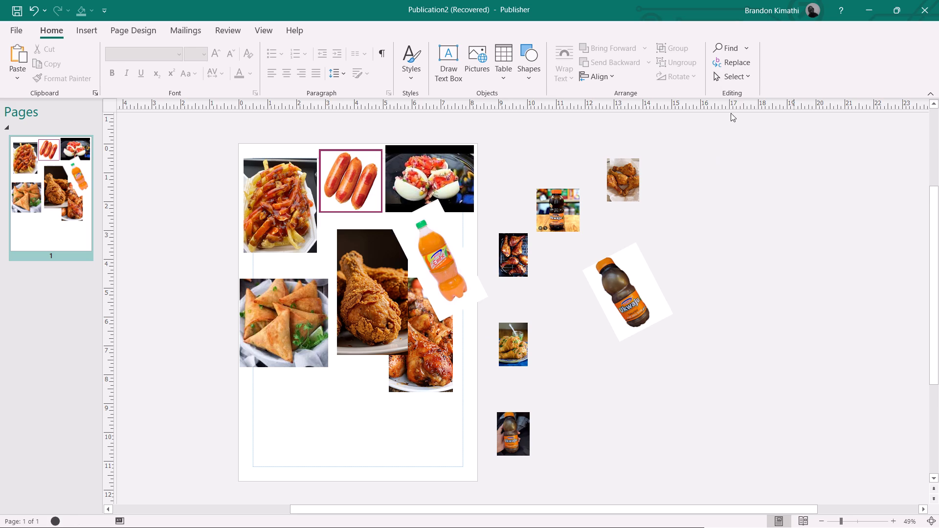
Switch to Photoshop with the Ukwaju cutout and bring up the new document setup.
{"action": "left_click", "coordinate": [877, 11]}
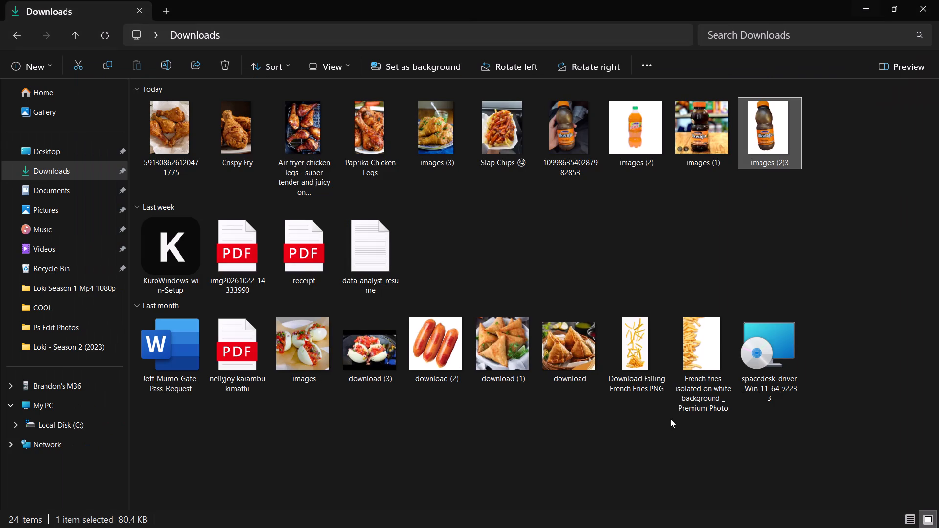
{"action": "left_click", "coordinate": [736, 520]}
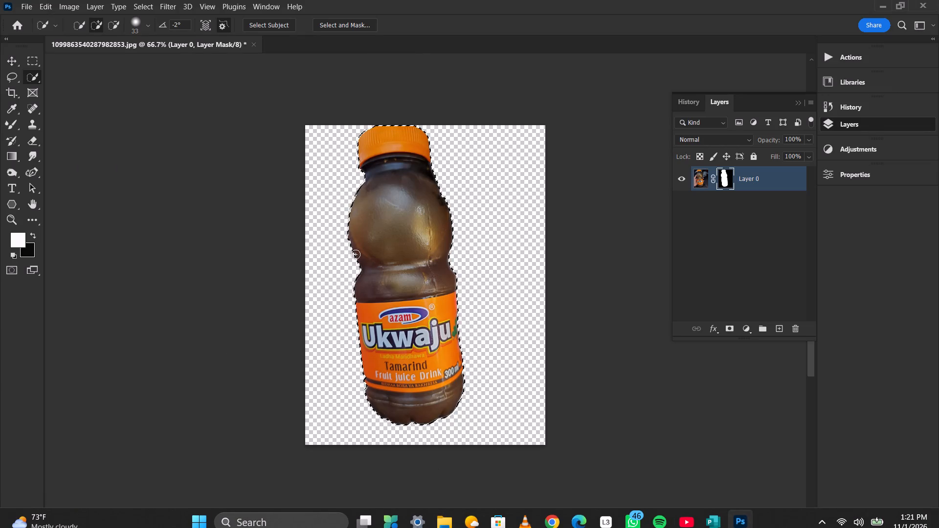
{"action": "left_click", "coordinate": [27, 5]}
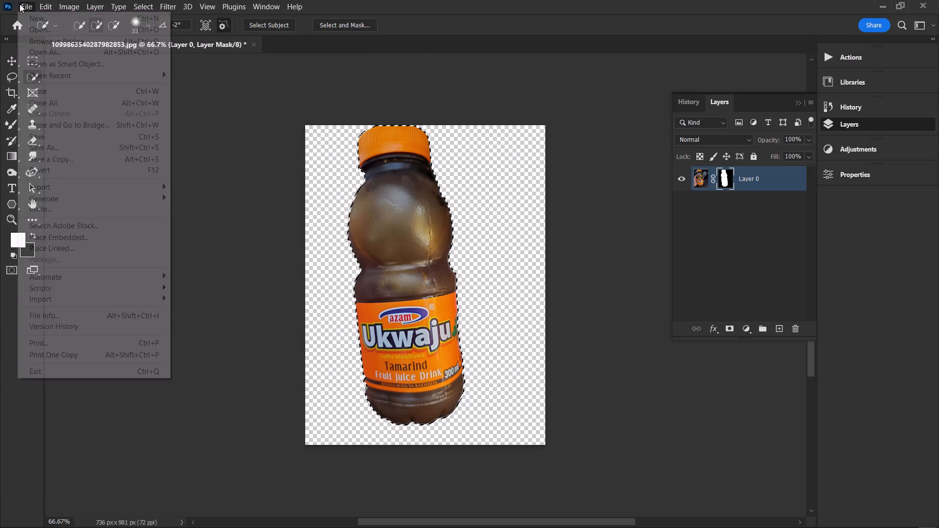
{"action": "left_click", "coordinate": [41, 18]}
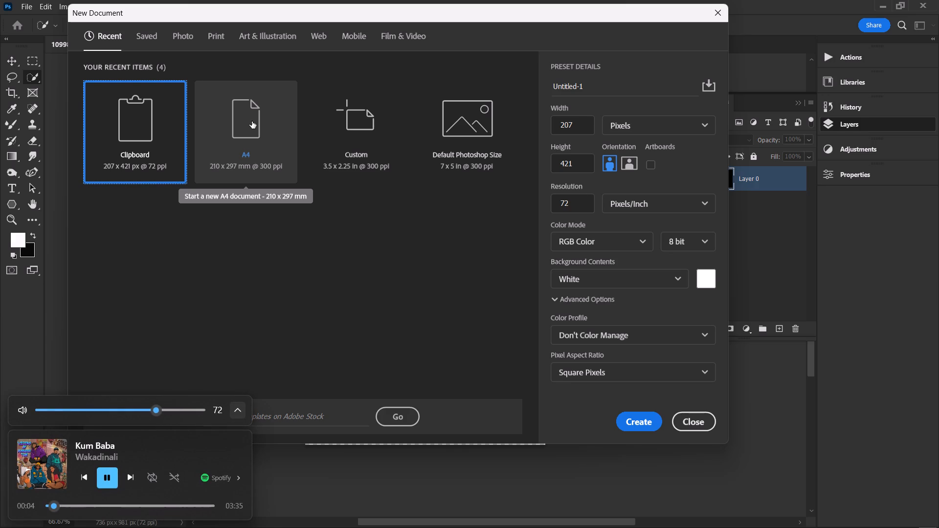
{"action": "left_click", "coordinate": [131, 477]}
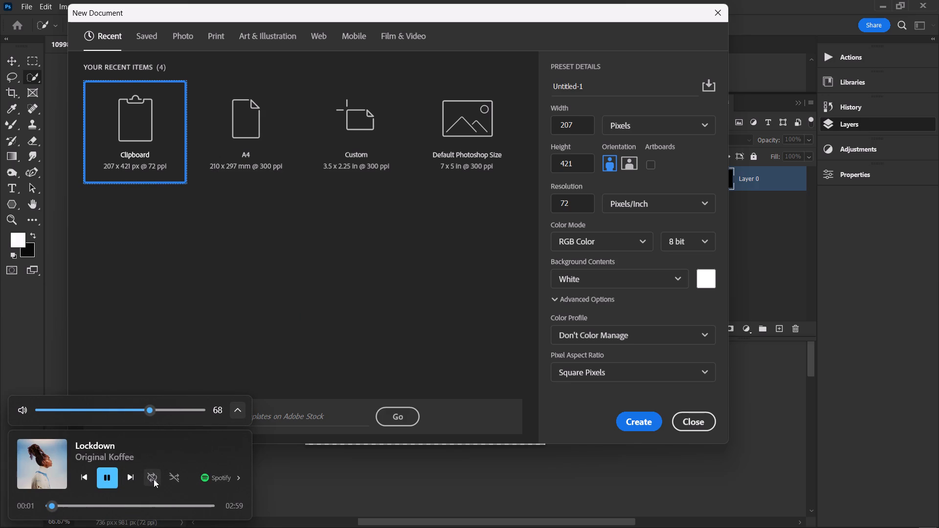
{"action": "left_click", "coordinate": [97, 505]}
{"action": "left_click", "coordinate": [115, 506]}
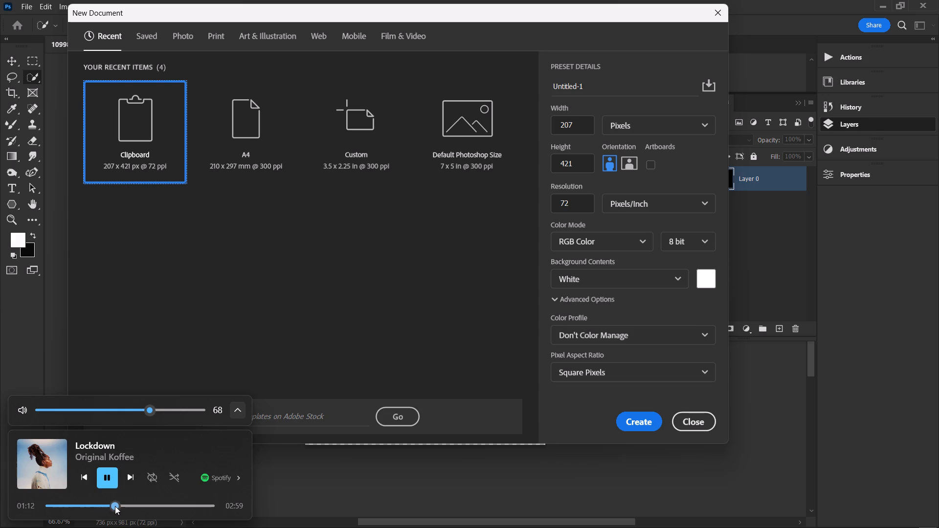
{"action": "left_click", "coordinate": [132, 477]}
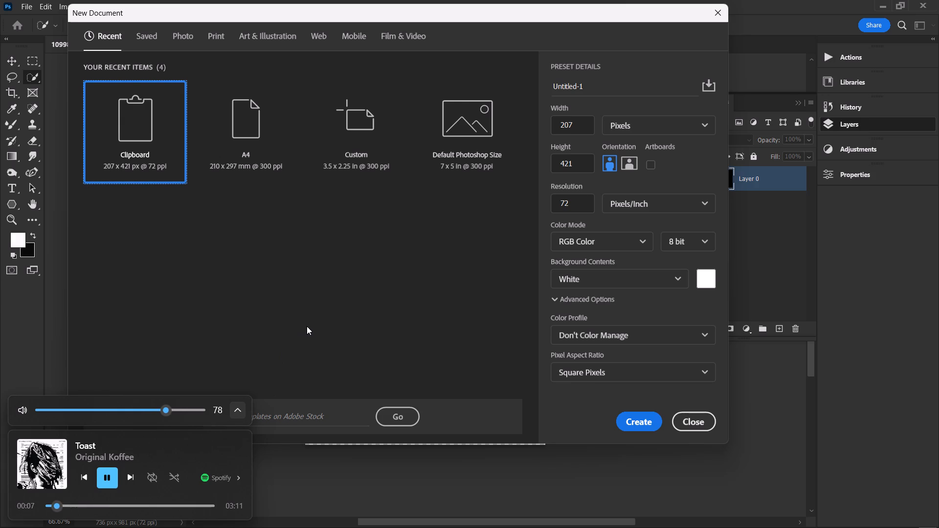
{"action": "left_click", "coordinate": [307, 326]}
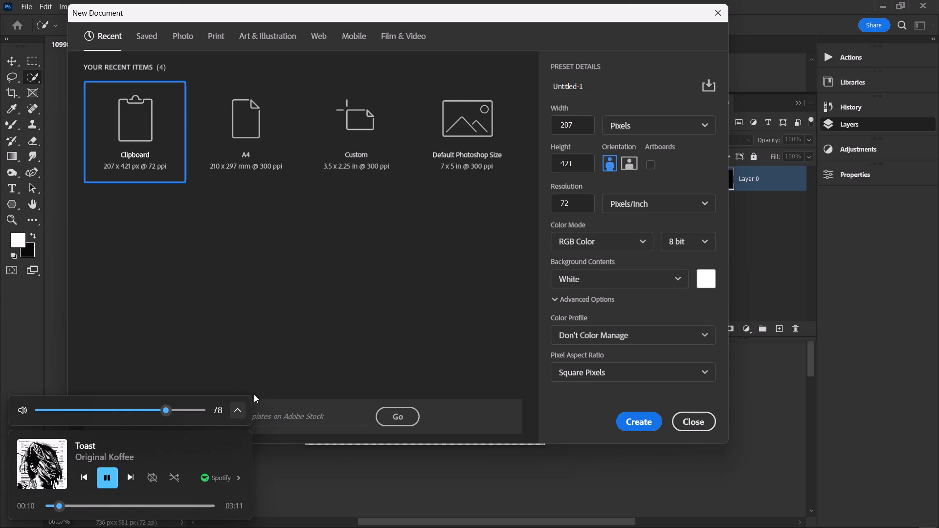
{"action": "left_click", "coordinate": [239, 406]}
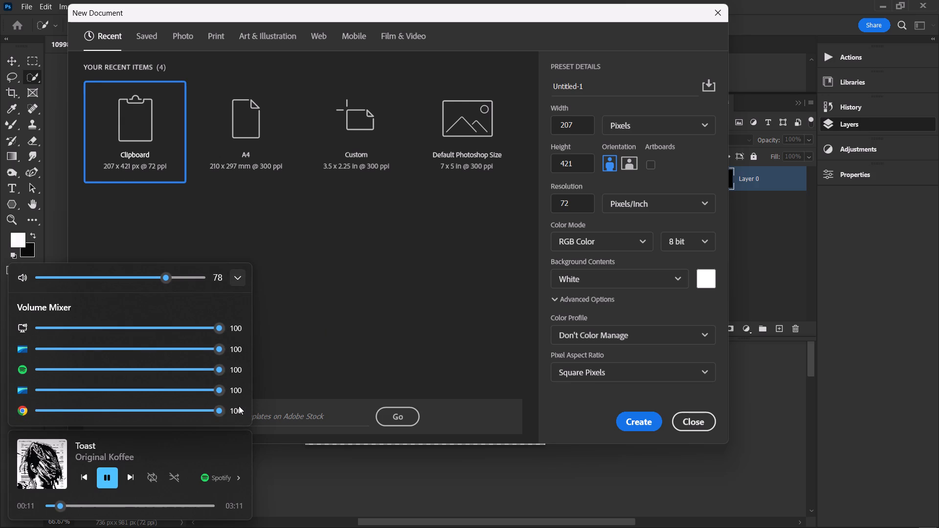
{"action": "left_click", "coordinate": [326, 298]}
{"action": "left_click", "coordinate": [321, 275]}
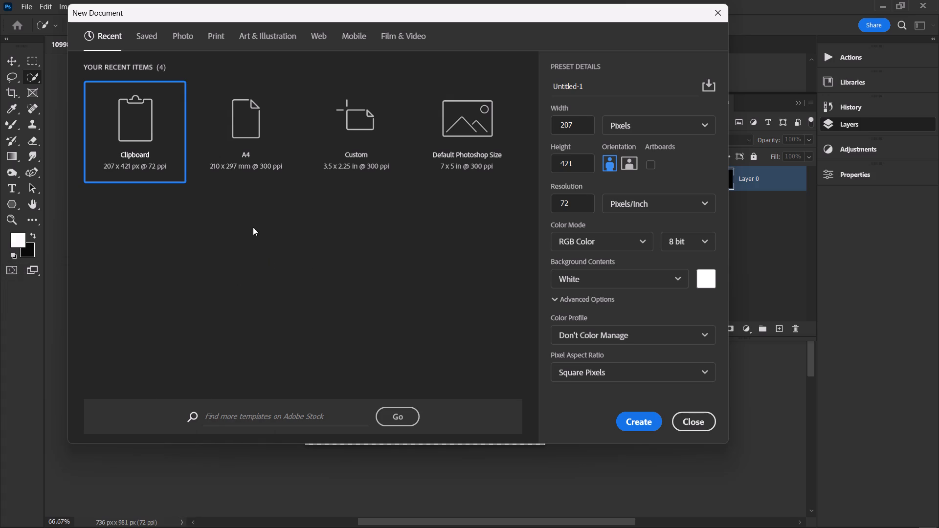
Create a new A4 document, 210 x 297 mm at 300 ppi, with a white background.
{"action": "left_click", "coordinate": [237, 151]}
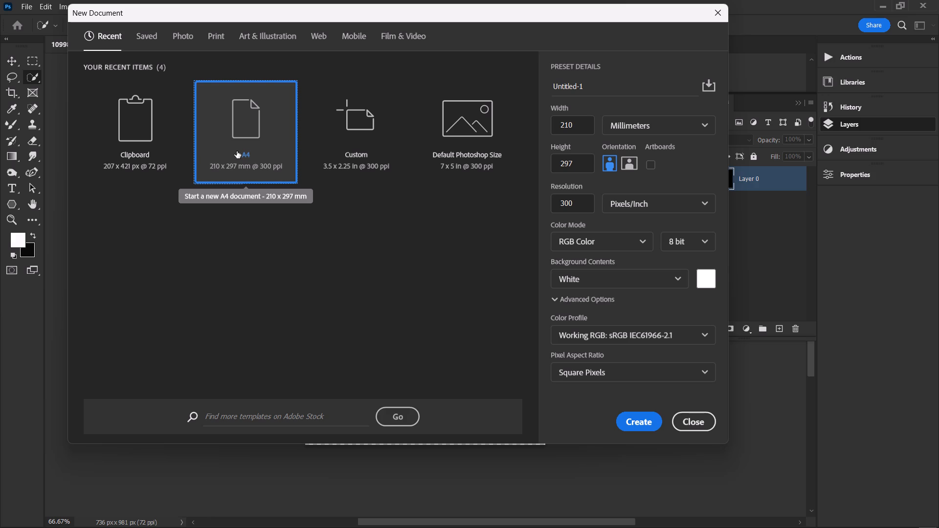
{"action": "double_click", "coordinate": [272, 133]}
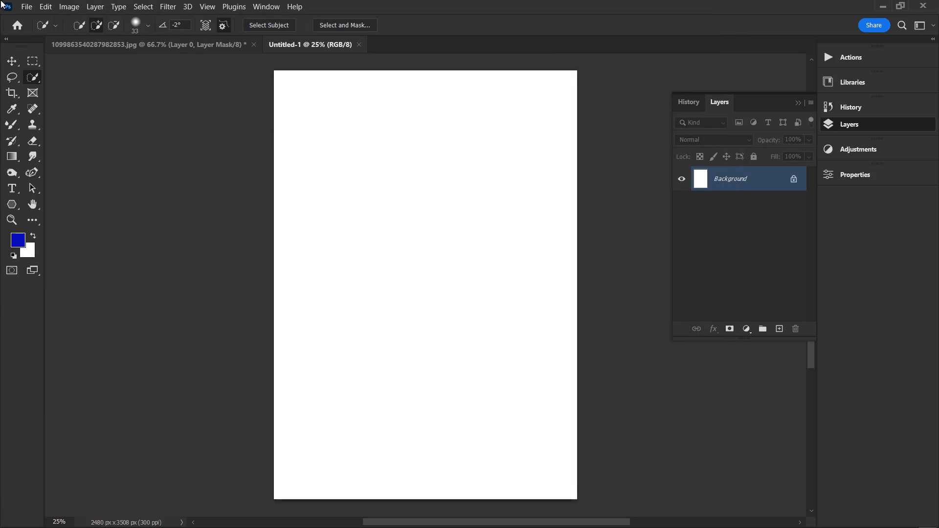
Bring up the Open dialog on the Downloads folder and look through it for the food and drink pictures.
{"action": "left_click", "coordinate": [23, 10]}
{"action": "left_click", "coordinate": [38, 24]}
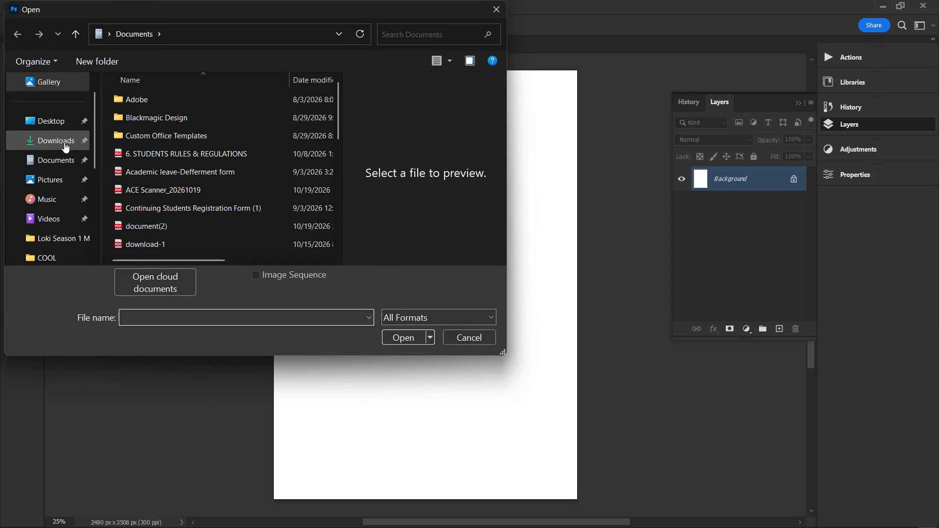
{"action": "left_click", "coordinate": [62, 142]}
{"action": "left_click", "coordinate": [149, 120]}
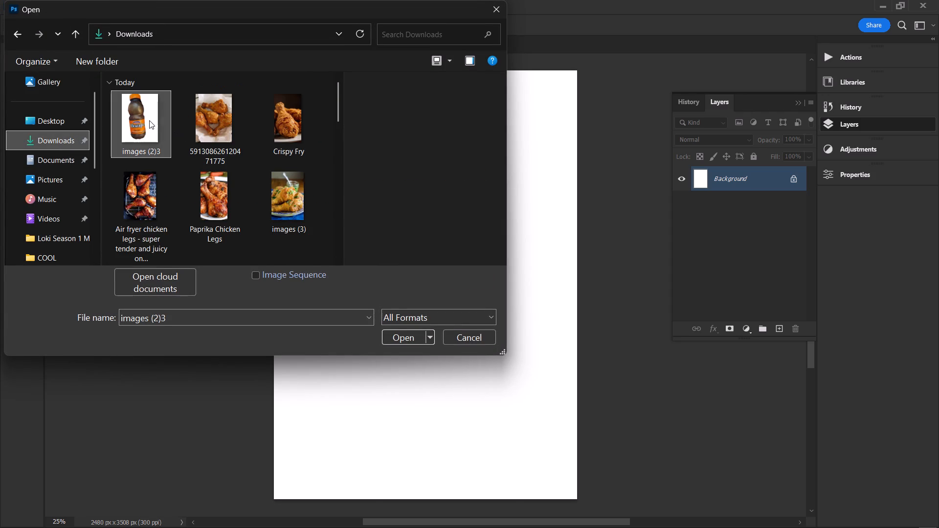
{"action": "scroll", "coordinate": [225, 185], "scroll_direction": "down", "scroll_amount": 1}
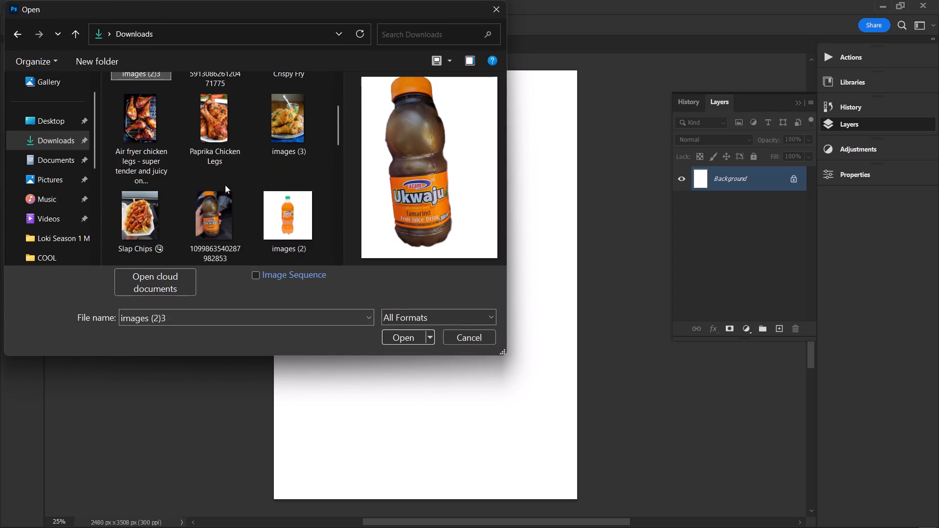
{"action": "scroll", "coordinate": [225, 185], "scroll_direction": "down", "scroll_amount": 1}
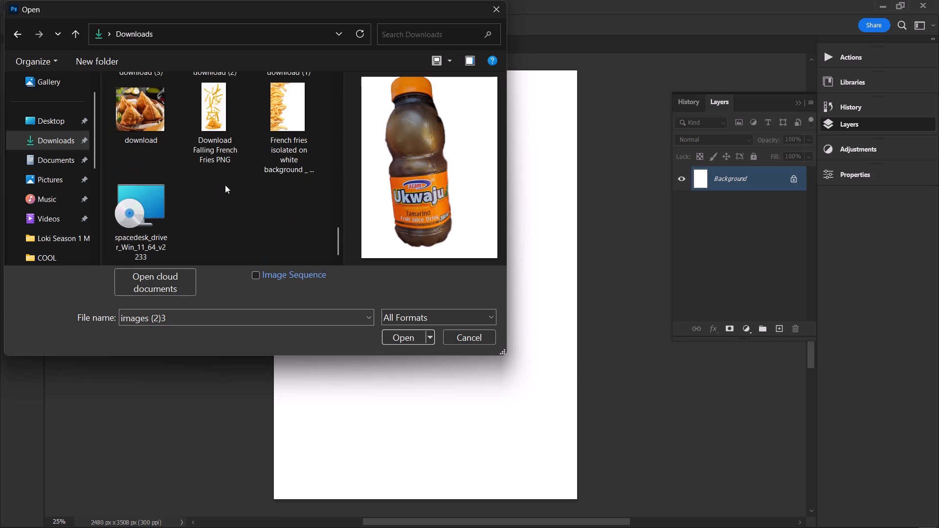
{"action": "scroll", "coordinate": [225, 185], "scroll_direction": "up", "scroll_amount": 1}
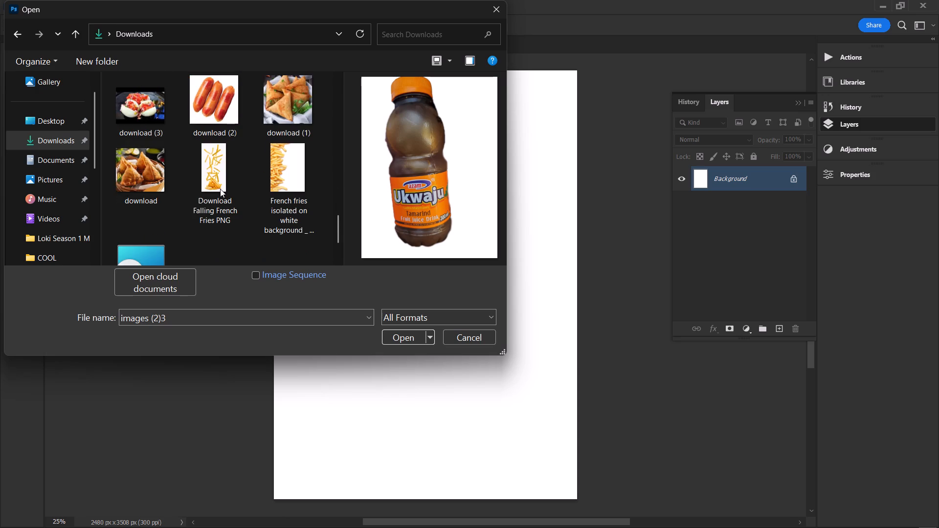
{"action": "scroll", "coordinate": [220, 189], "scroll_direction": "up", "scroll_amount": 1}
{"action": "scroll", "coordinate": [220, 189], "scroll_direction": "down", "scroll_amount": 1}
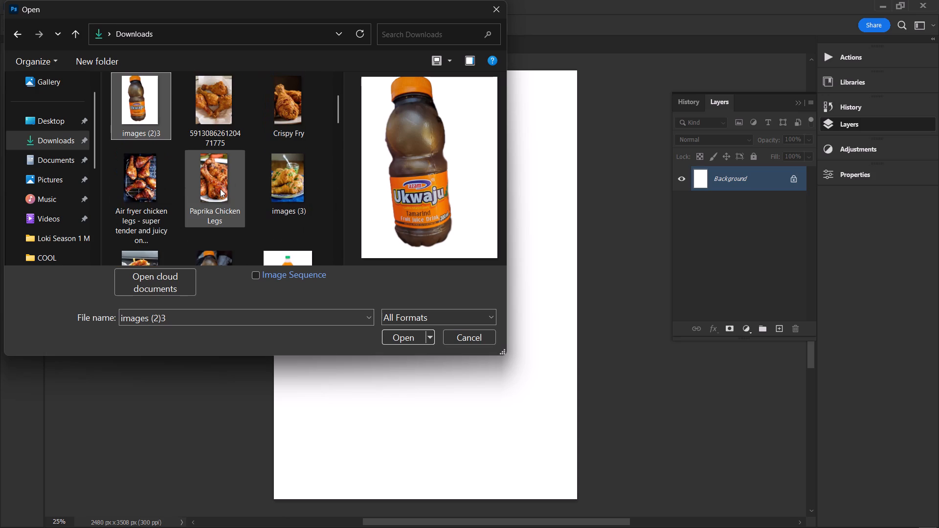
{"action": "scroll", "coordinate": [220, 189], "scroll_direction": "down", "scroll_amount": 1}
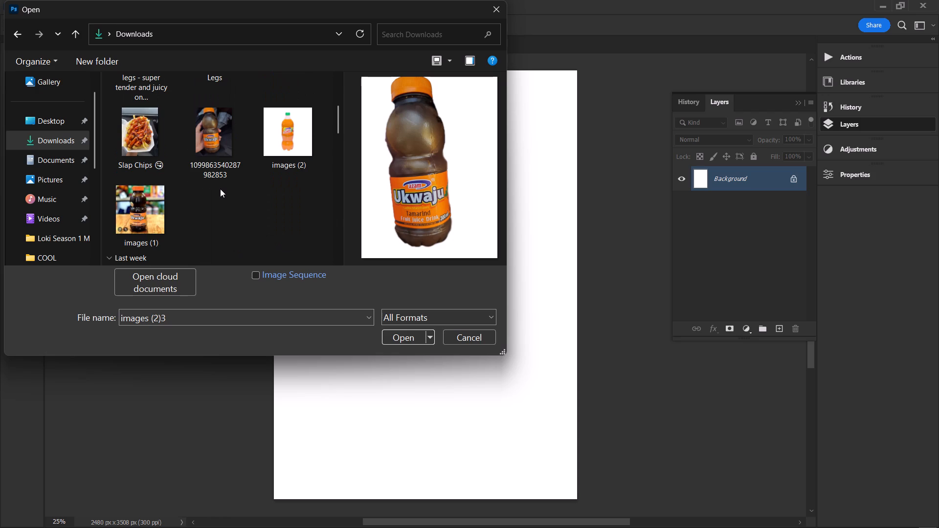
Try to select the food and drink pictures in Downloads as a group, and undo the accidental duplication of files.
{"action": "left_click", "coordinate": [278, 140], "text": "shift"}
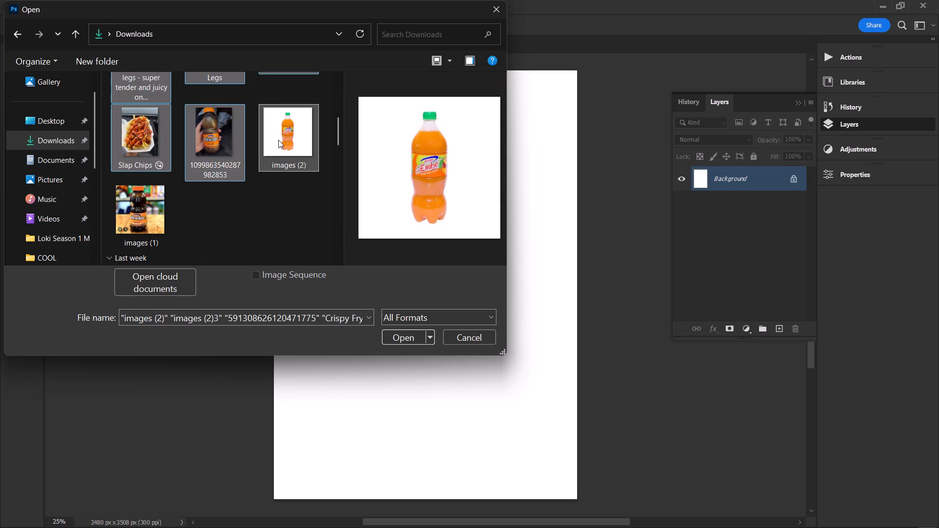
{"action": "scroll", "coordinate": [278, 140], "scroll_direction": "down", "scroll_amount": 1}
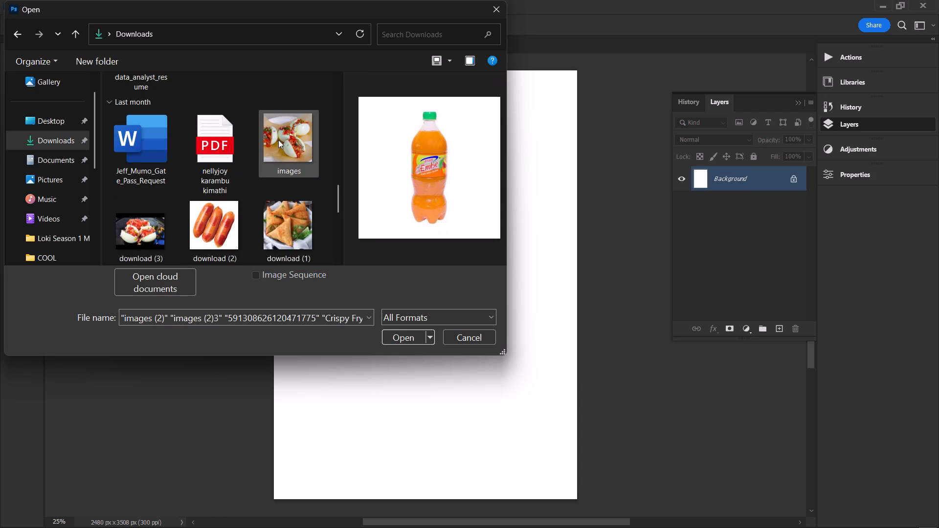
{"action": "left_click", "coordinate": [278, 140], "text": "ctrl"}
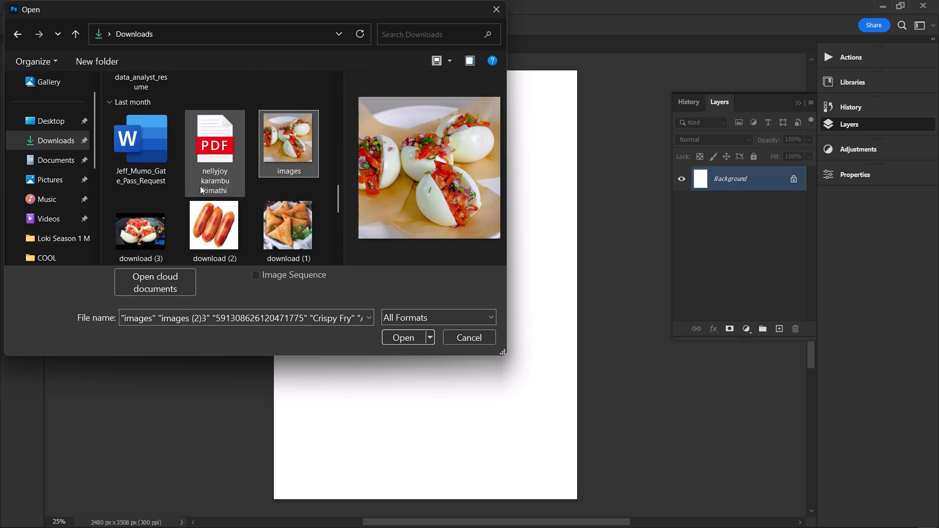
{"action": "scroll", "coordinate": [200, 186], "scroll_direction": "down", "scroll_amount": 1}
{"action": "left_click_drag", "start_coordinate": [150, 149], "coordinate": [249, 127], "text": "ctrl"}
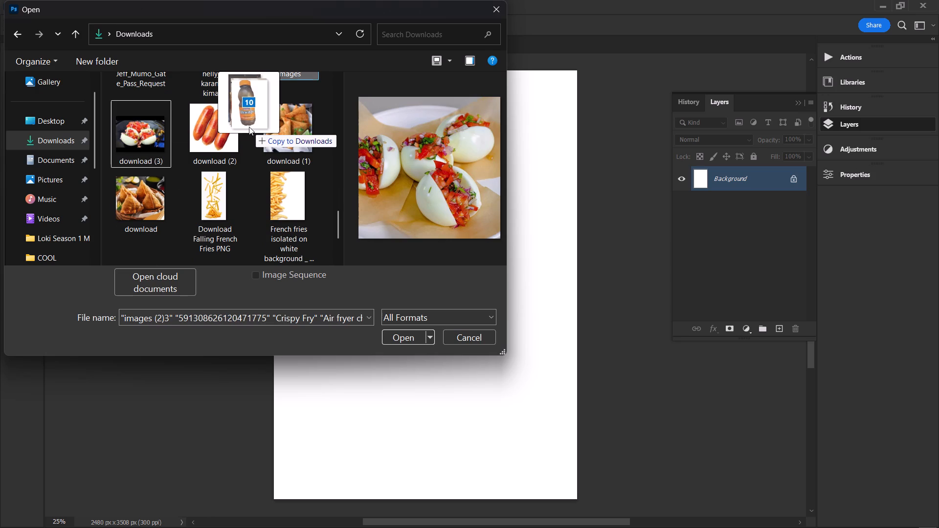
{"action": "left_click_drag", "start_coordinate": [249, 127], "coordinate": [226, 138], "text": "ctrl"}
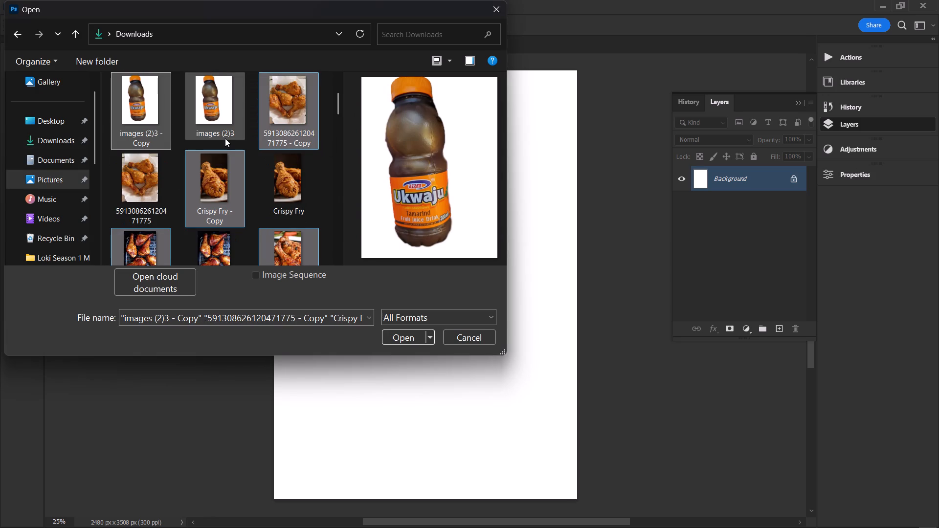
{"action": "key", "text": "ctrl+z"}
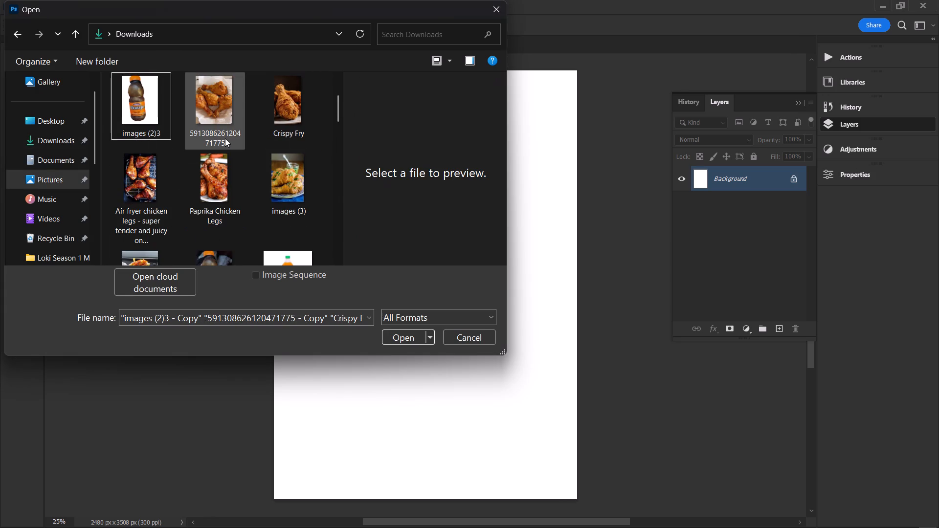
Look through the food and drink pictures in the Downloads folder again.
{"action": "scroll", "coordinate": [228, 155], "scroll_direction": "down", "scroll_amount": 1}
{"action": "scroll", "coordinate": [228, 155], "scroll_direction": "up", "scroll_amount": 2}
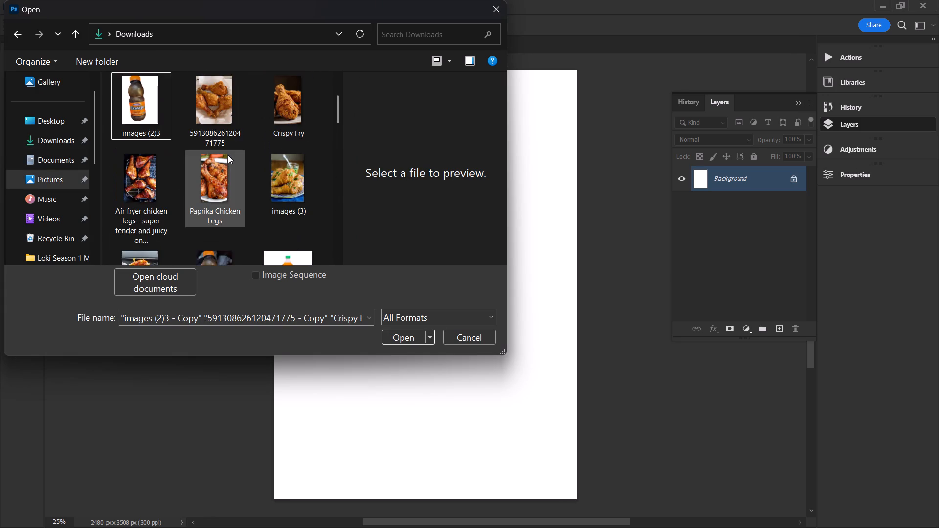
{"action": "scroll", "coordinate": [228, 155], "scroll_direction": "up", "scroll_amount": 1}
{"action": "left_click", "coordinate": [134, 112]}
{"action": "scroll", "coordinate": [177, 139], "scroll_direction": "down", "scroll_amount": 1}
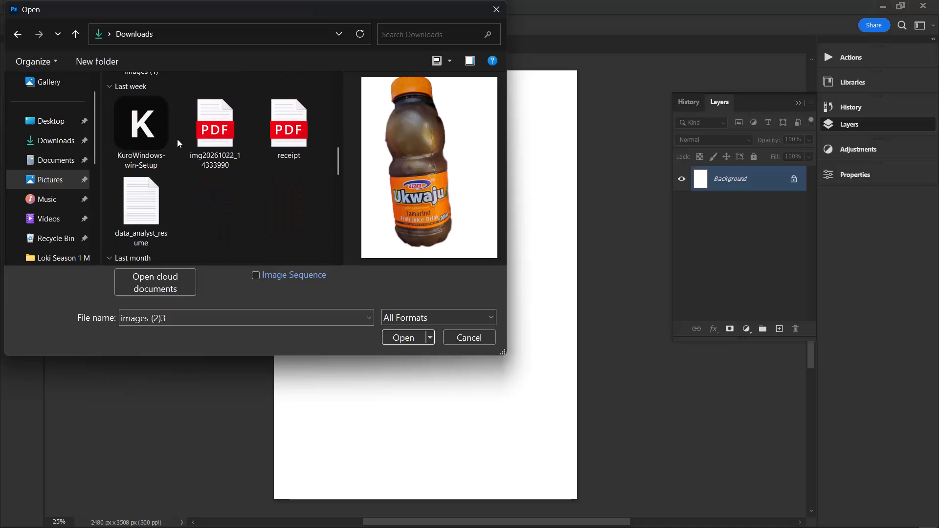
{"action": "scroll", "coordinate": [177, 139], "scroll_direction": "up", "scroll_amount": 1}
{"action": "scroll", "coordinate": [177, 139], "scroll_direction": "down", "scroll_amount": 2}
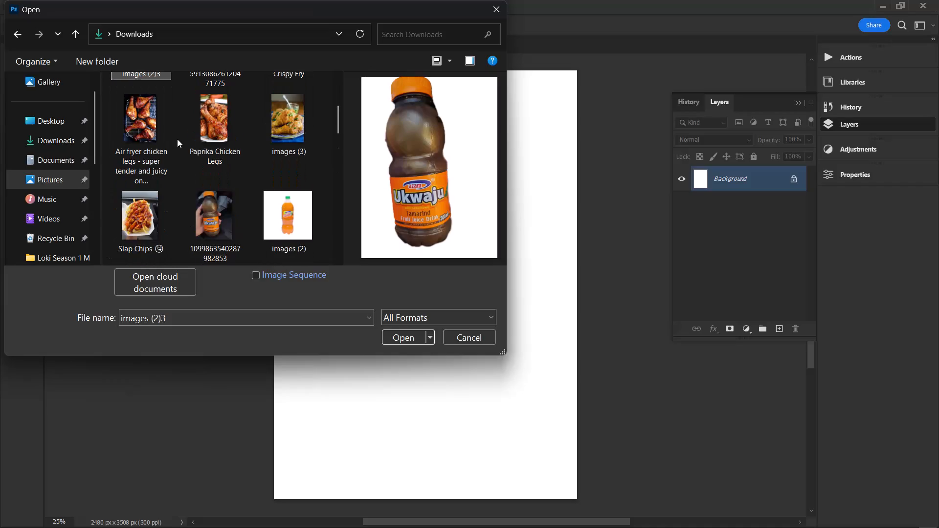
{"action": "scroll", "coordinate": [177, 139], "scroll_direction": "down", "scroll_amount": 1}
{"action": "key", "text": "Down"}
{"action": "key", "text": "Down"}
{"action": "scroll", "coordinate": [177, 139], "scroll_direction": "up", "scroll_amount": 1}
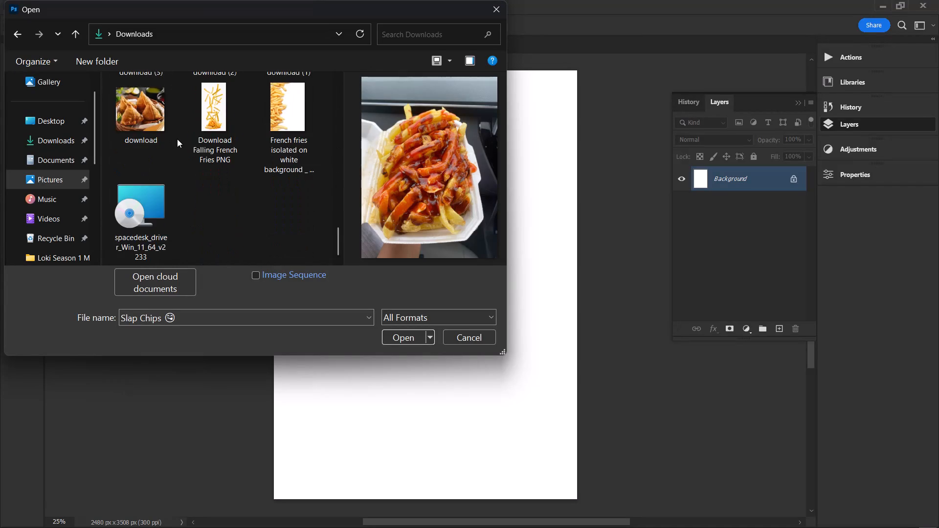
{"action": "scroll", "coordinate": [177, 139], "scroll_direction": "up", "scroll_amount": 1}
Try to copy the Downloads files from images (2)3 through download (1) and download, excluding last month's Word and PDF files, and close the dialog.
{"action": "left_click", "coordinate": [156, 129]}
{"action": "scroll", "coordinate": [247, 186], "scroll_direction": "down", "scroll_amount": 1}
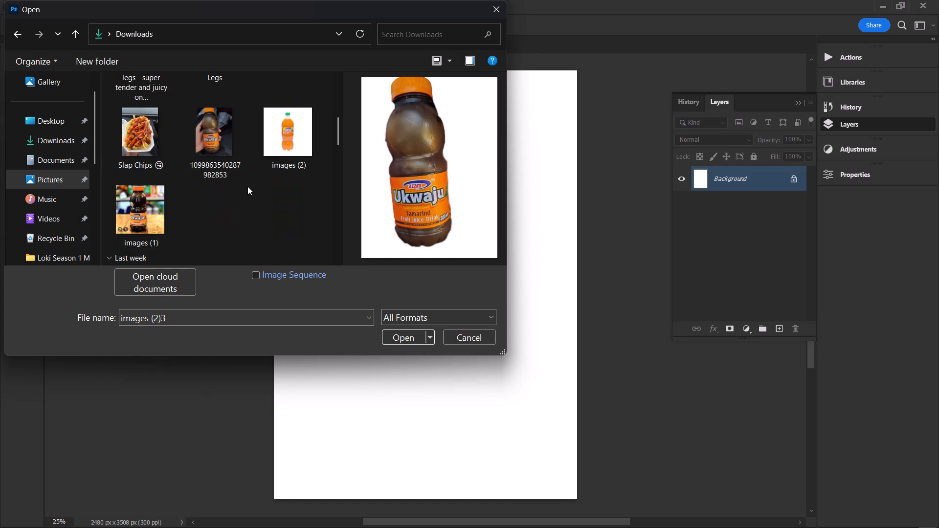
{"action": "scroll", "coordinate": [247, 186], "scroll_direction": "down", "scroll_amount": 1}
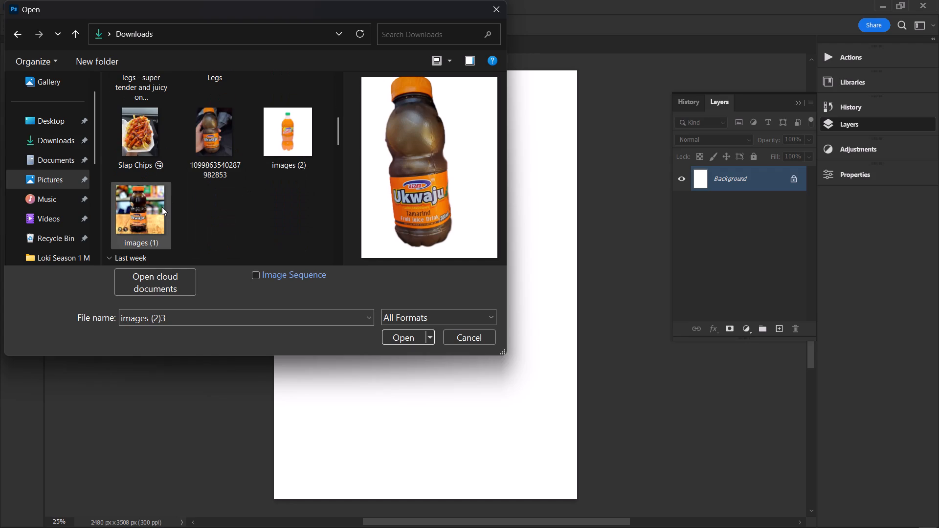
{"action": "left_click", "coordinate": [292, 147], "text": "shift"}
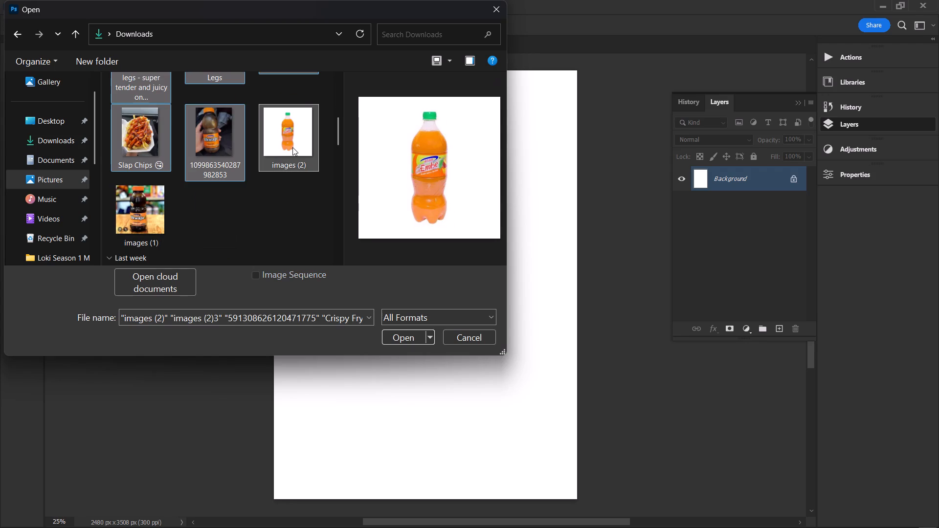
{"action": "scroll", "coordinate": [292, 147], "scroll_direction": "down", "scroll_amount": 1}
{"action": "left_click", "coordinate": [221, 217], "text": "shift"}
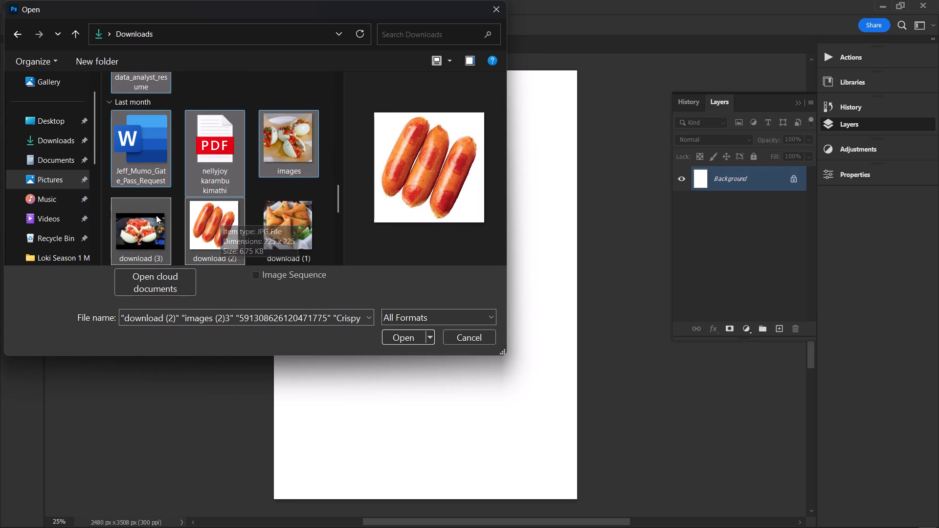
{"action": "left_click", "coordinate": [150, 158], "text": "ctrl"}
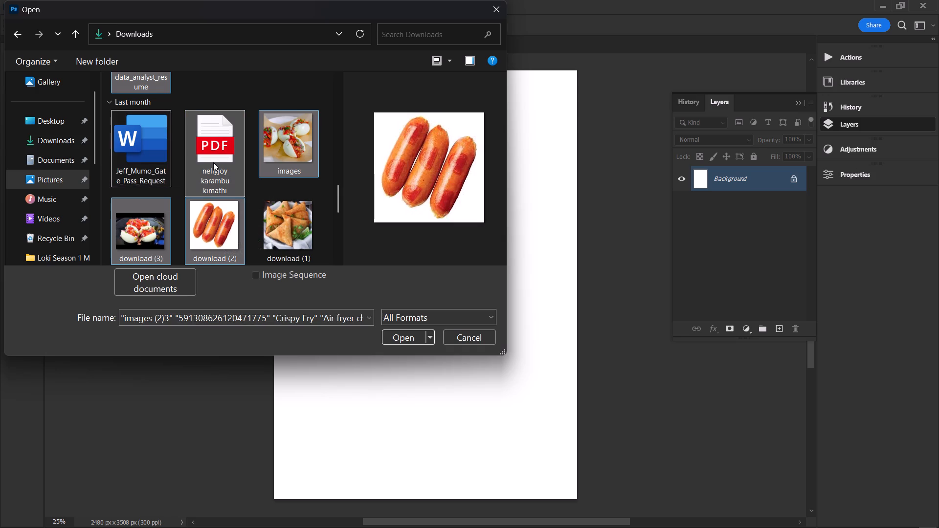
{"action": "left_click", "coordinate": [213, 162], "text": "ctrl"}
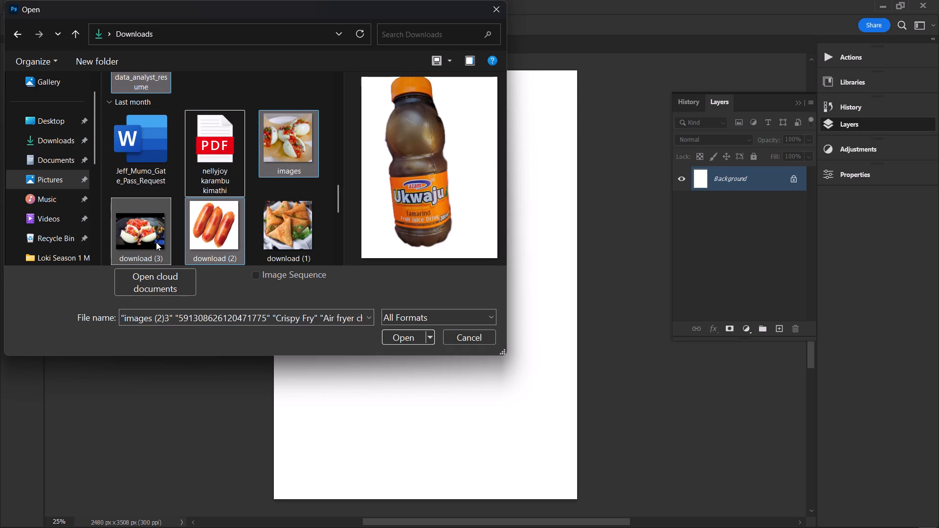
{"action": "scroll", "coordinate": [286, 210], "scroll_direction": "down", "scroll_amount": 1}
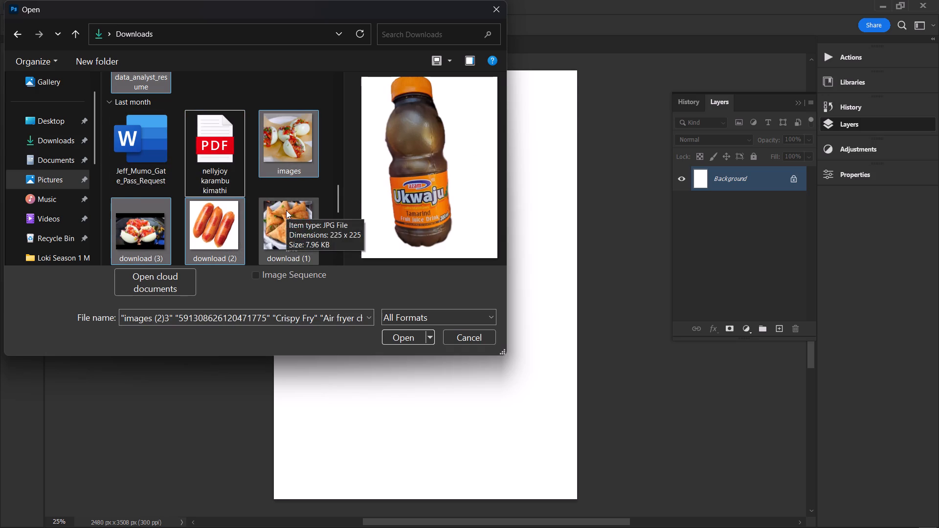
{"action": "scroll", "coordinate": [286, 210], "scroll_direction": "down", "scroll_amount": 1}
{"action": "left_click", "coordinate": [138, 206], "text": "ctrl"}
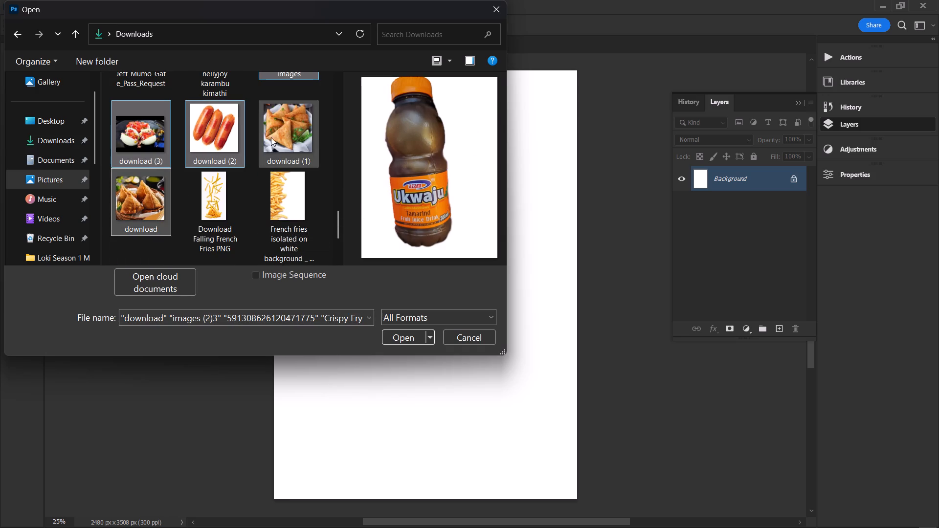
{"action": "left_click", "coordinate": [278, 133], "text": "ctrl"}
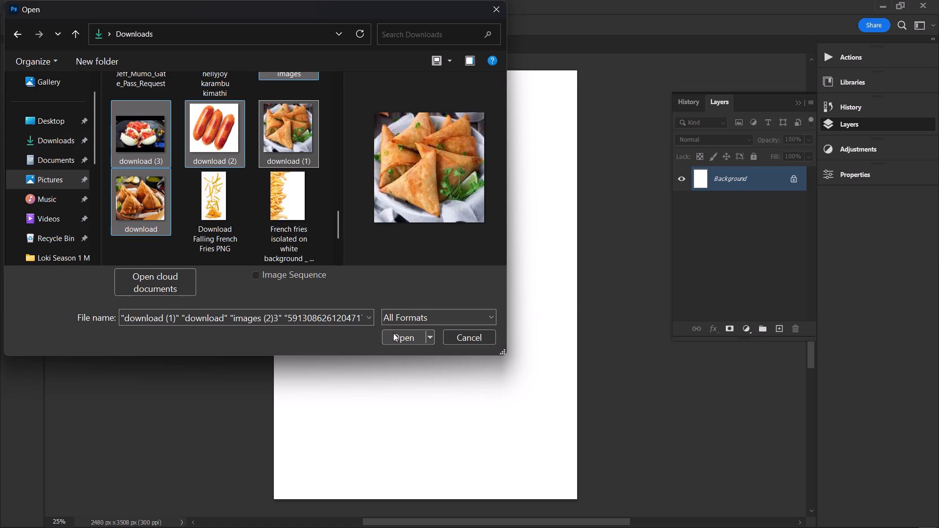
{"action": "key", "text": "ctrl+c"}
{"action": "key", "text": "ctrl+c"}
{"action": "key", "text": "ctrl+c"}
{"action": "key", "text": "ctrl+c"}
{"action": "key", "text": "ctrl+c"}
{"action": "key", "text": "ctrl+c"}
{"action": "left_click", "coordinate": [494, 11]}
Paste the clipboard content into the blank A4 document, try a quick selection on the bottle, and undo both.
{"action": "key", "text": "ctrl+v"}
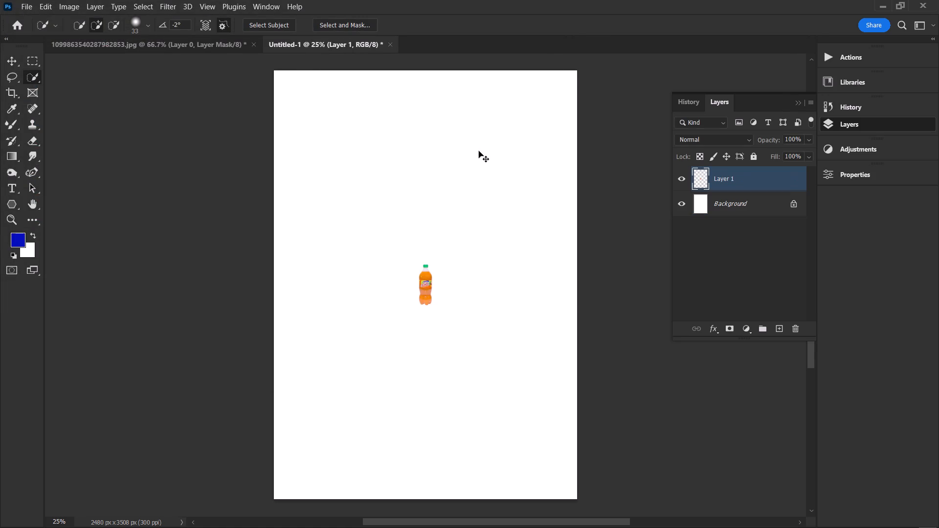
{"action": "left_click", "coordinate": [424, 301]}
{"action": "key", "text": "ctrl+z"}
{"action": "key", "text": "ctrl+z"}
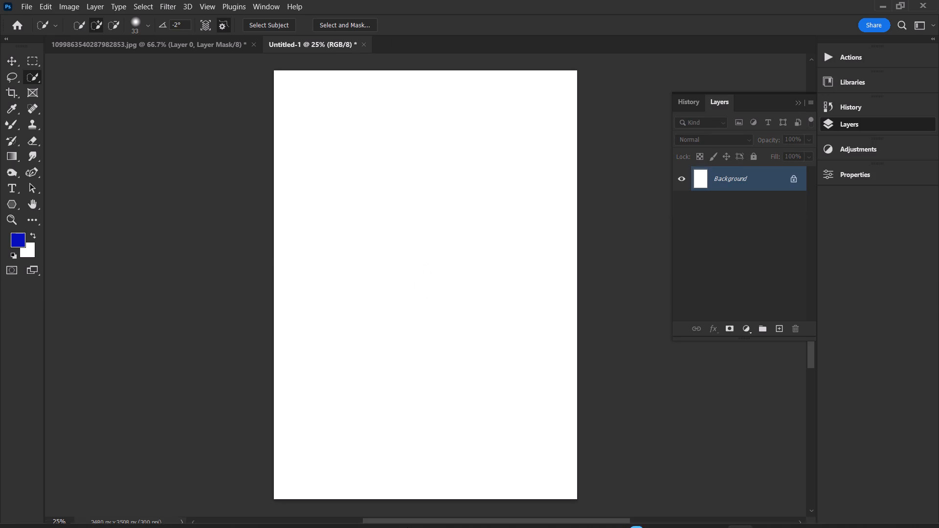
Switch to File Explorer showing the Downloads folder with the food and drink pictures.
{"action": "left_click", "coordinate": [445, 523]}
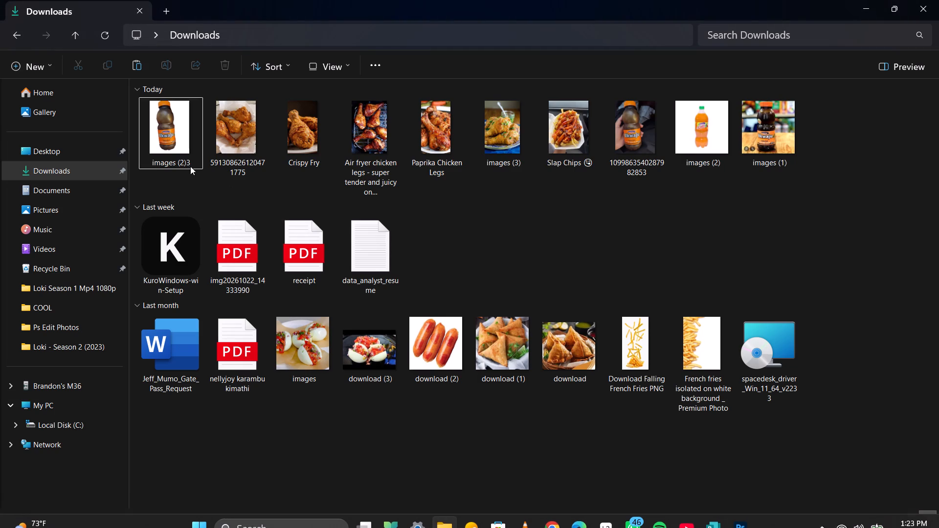
{"action": "scroll", "coordinate": [329, 303], "scroll_direction": "up", "scroll_amount": 5}
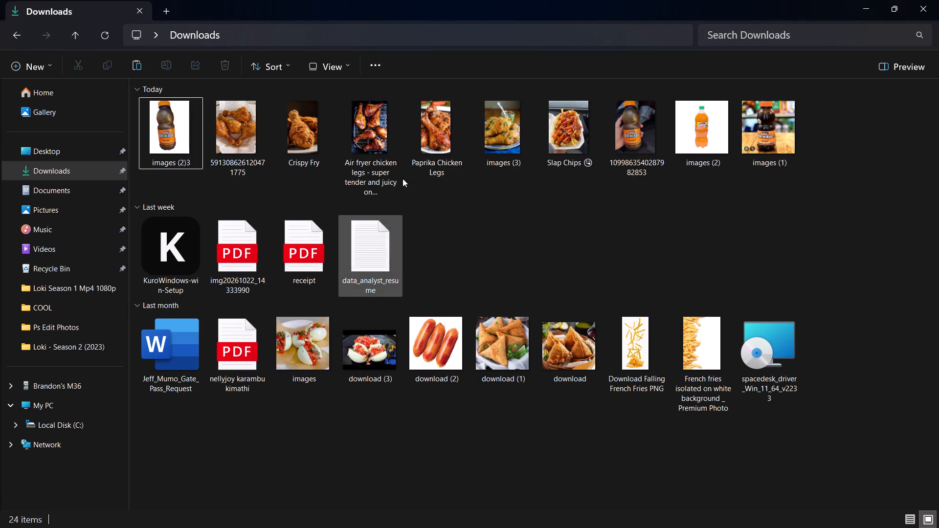
{"action": "scroll", "coordinate": [430, 148], "scroll_direction": "up", "scroll_amount": 3}
{"action": "scroll", "coordinate": [418, 186], "scroll_direction": "up", "scroll_amount": 1}
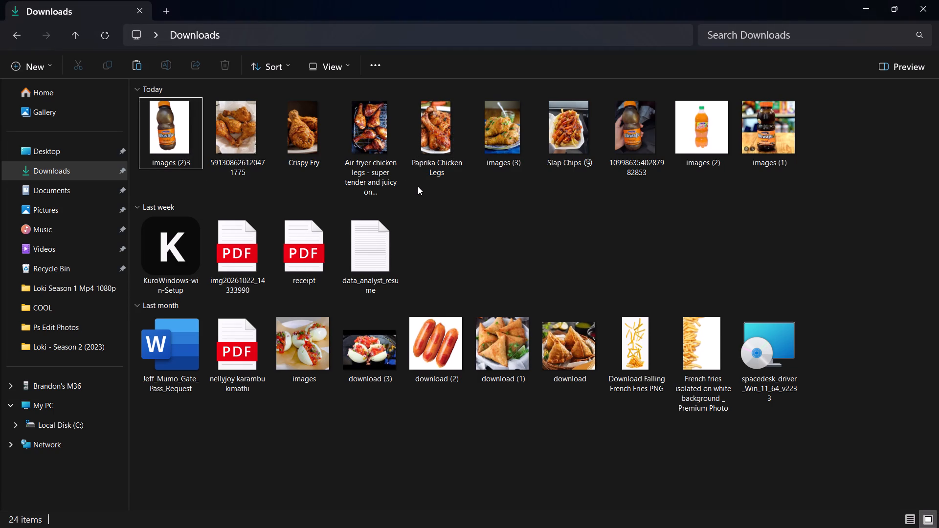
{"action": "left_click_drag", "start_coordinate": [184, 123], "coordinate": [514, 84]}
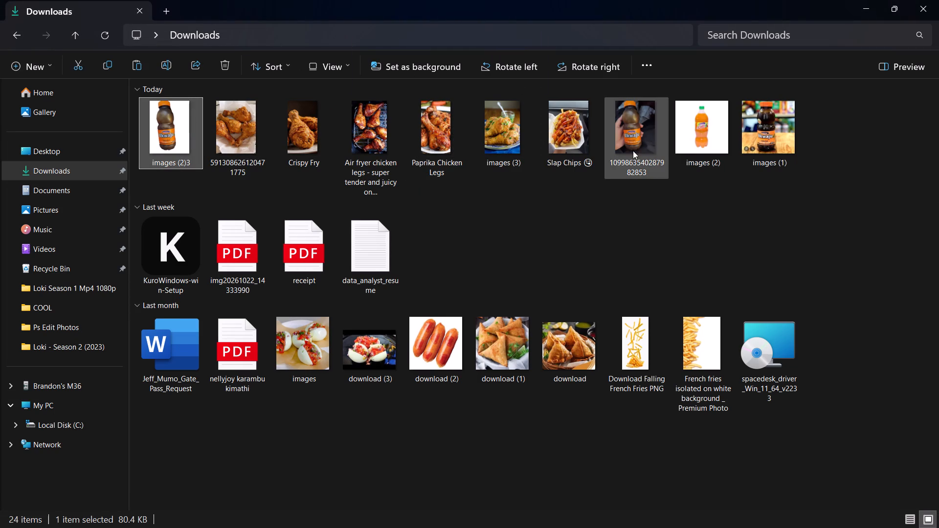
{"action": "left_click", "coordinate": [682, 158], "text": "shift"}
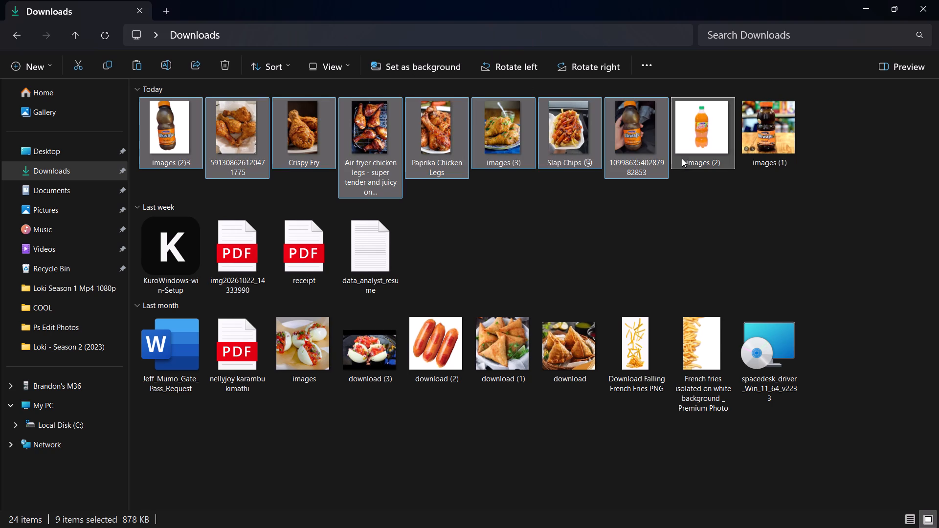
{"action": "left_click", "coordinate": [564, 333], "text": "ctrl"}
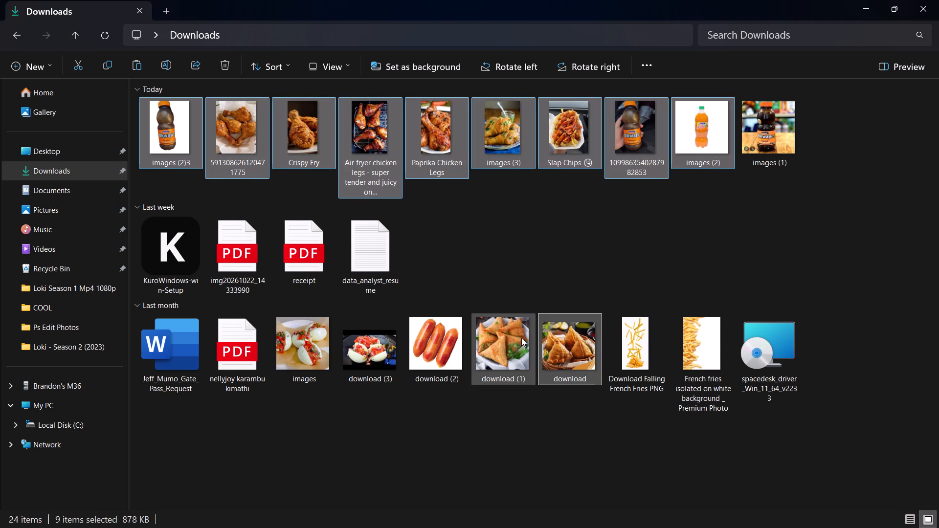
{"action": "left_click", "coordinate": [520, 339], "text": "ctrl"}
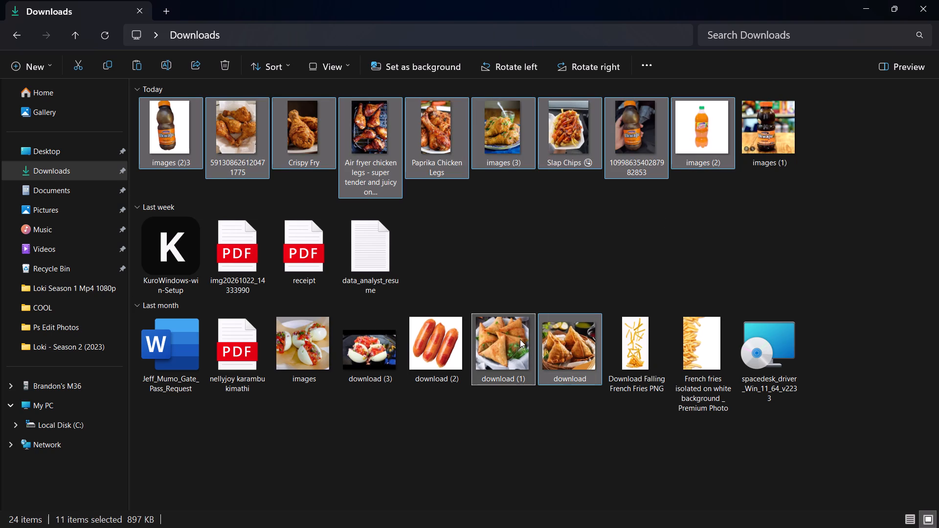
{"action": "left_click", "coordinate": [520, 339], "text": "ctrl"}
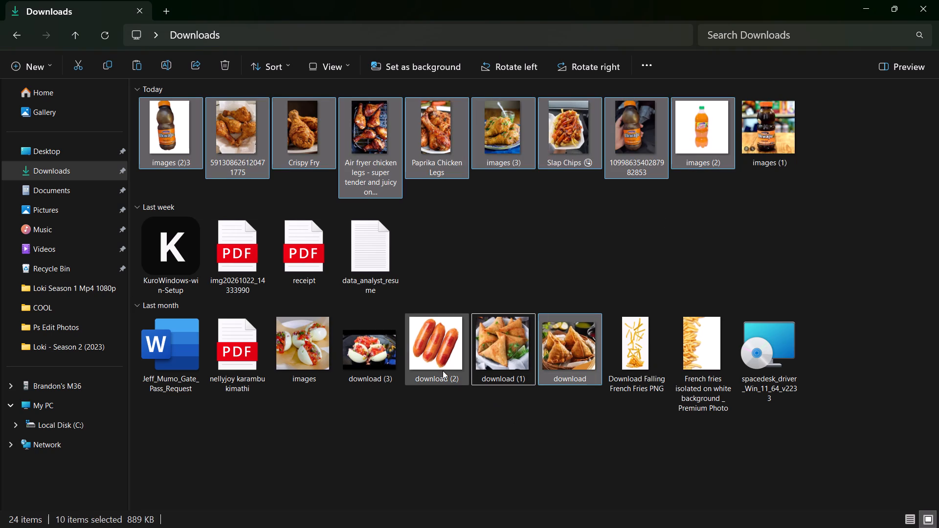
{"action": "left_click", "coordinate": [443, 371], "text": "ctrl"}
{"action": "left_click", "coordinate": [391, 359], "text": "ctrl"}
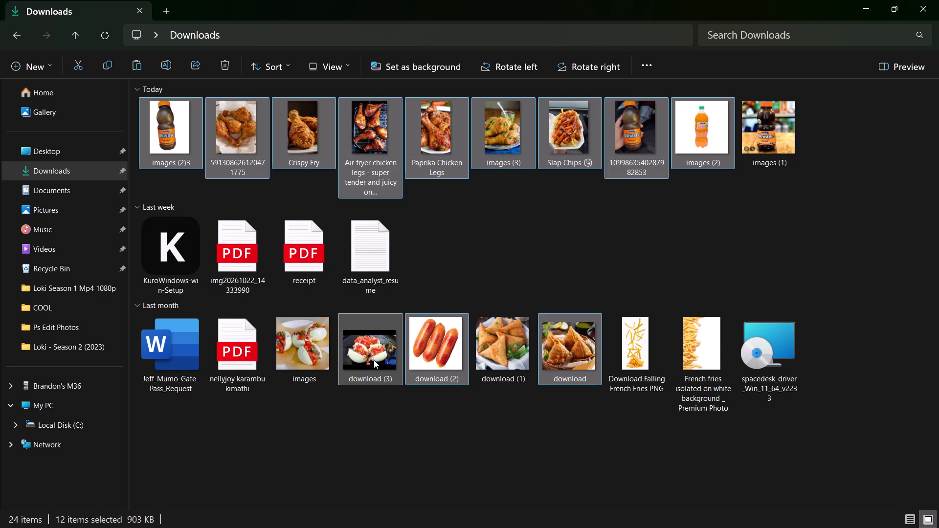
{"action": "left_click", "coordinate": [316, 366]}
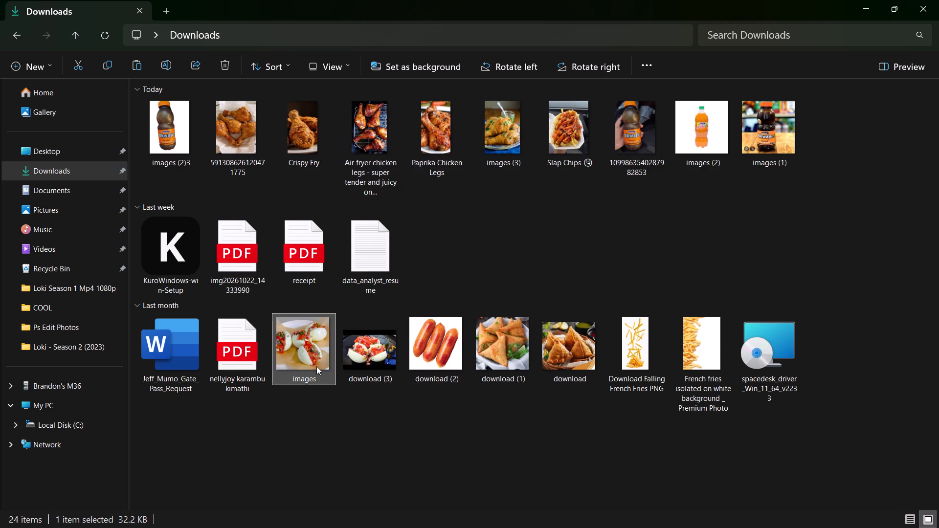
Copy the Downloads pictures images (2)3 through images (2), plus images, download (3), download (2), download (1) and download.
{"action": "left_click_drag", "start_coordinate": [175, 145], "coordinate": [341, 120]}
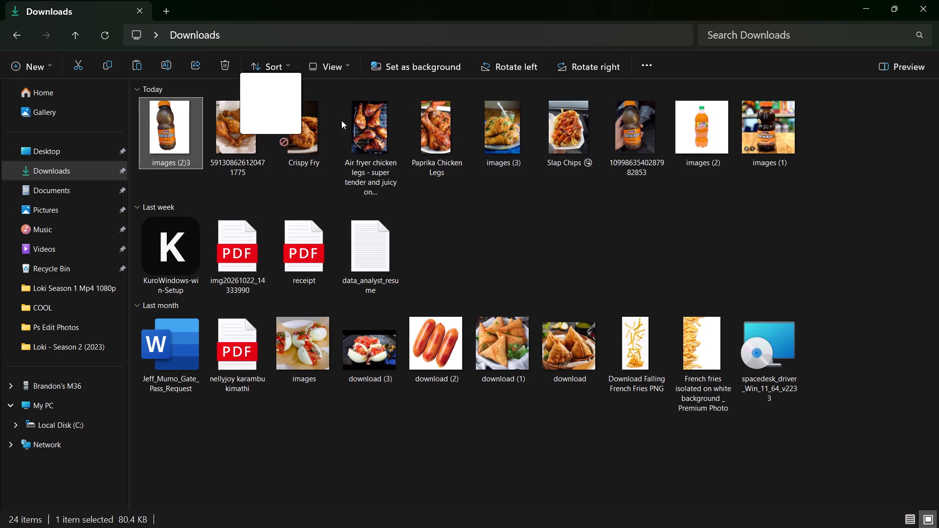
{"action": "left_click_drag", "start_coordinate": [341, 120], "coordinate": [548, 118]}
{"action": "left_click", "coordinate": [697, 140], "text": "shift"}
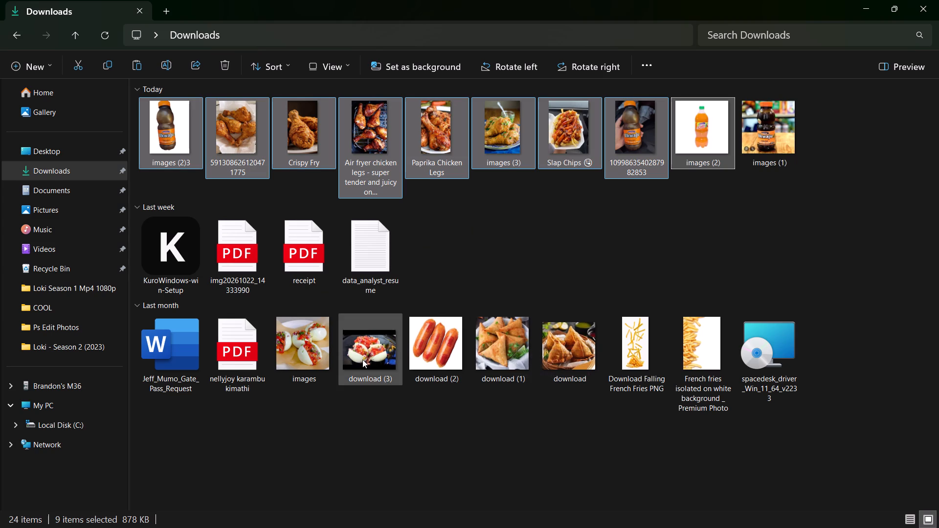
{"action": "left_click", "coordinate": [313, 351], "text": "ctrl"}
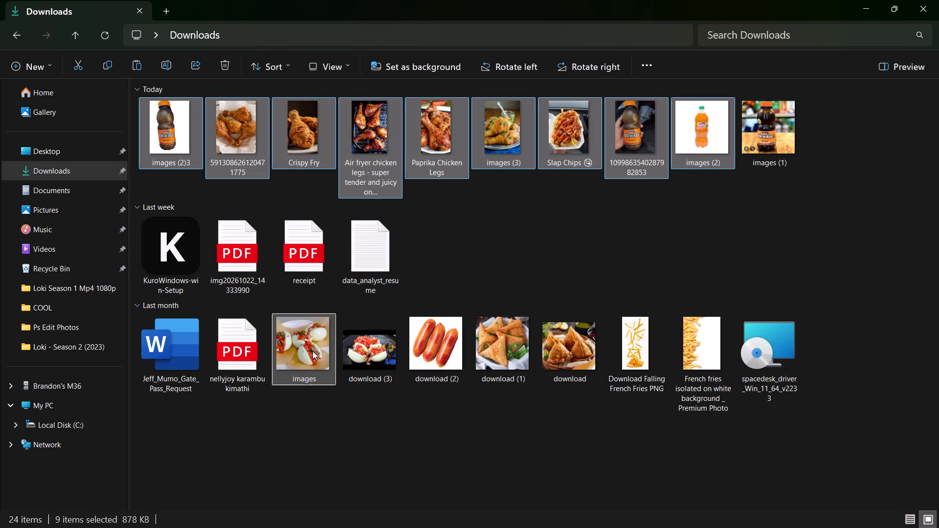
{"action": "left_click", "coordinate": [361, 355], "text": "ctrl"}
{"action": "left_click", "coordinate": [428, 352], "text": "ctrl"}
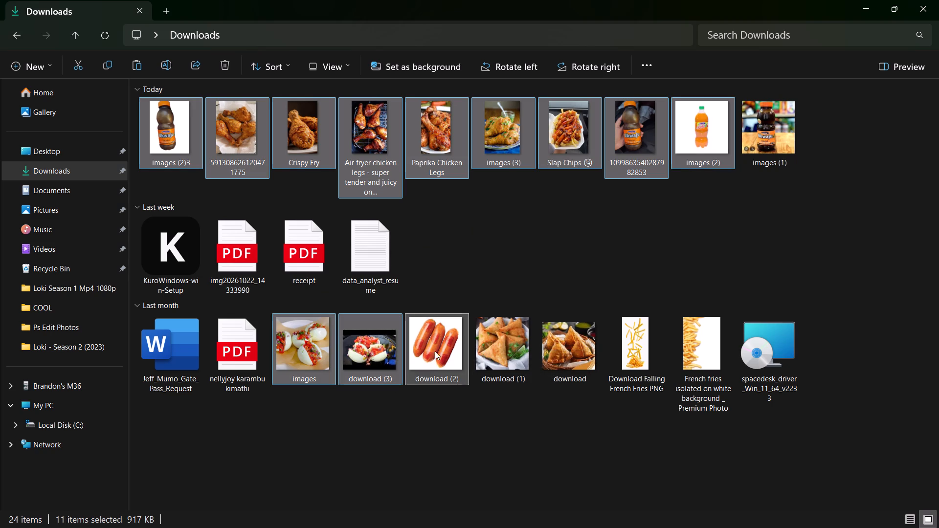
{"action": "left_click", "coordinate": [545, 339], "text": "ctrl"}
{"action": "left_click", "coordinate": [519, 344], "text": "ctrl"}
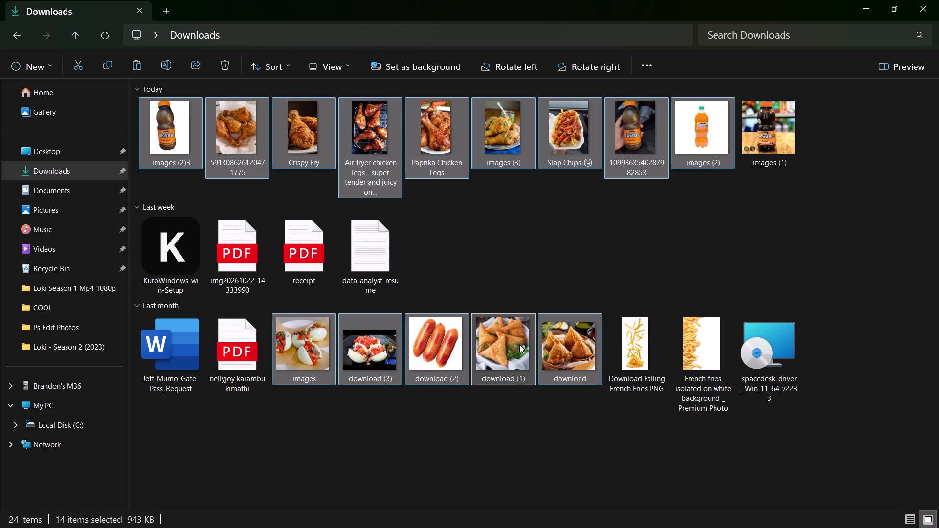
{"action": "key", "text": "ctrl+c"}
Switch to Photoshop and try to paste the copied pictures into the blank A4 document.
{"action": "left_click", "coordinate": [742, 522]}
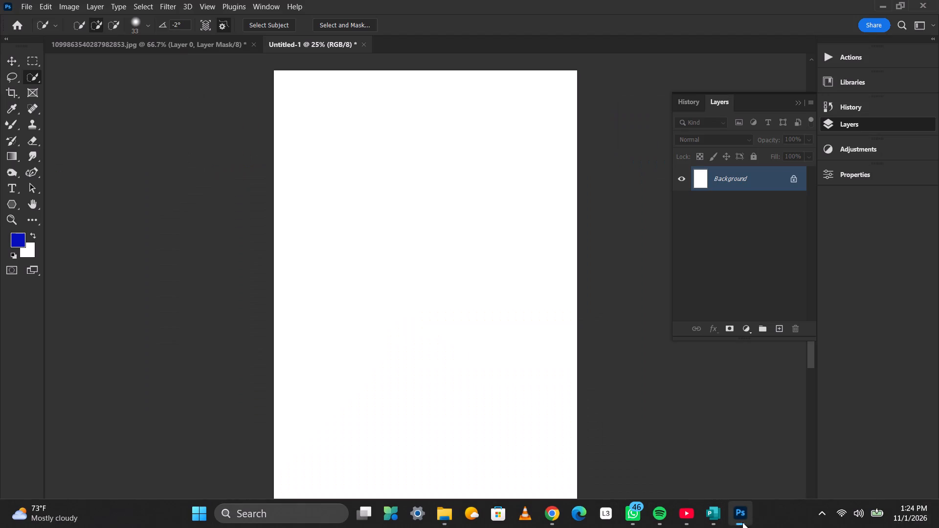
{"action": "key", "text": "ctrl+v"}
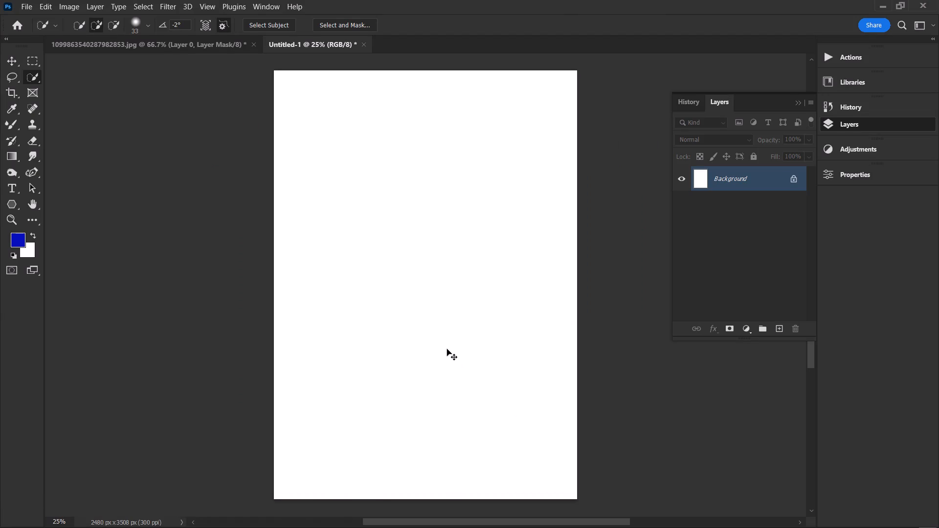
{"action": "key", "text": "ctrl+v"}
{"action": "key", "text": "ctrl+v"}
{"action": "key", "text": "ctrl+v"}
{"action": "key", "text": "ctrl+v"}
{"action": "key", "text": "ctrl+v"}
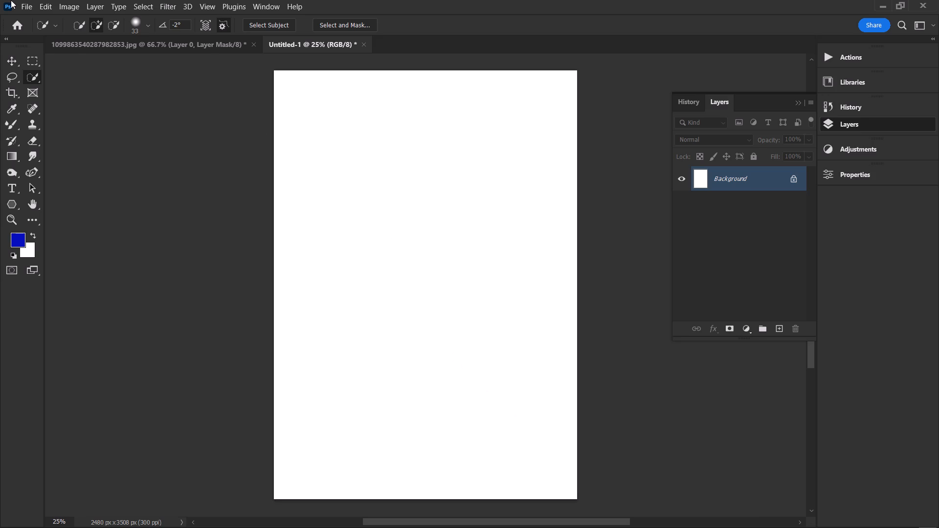
Browse to the Downloads folder for opening files and show its contents as medium icons.
{"action": "left_click", "coordinate": [19, 1]}
{"action": "left_click", "coordinate": [62, 32]}
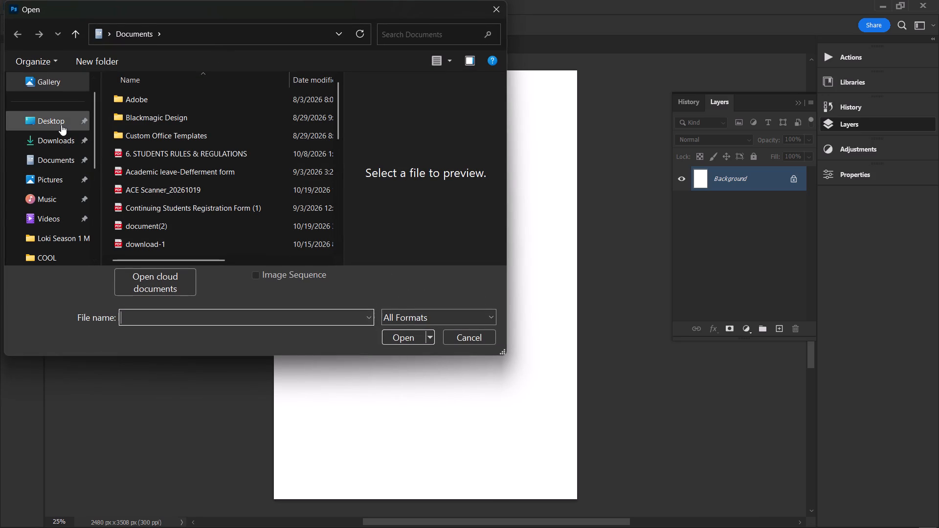
{"action": "left_click", "coordinate": [67, 145]}
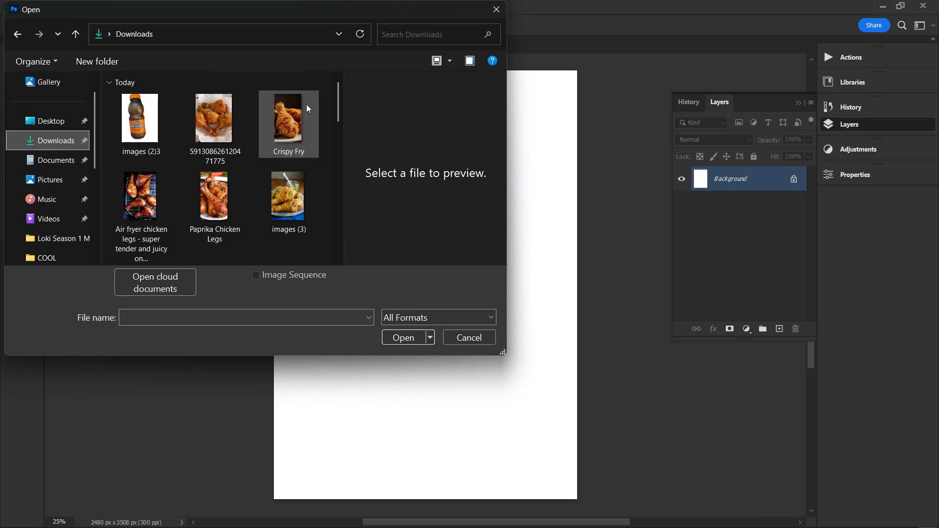
{"action": "left_click", "coordinate": [446, 59]}
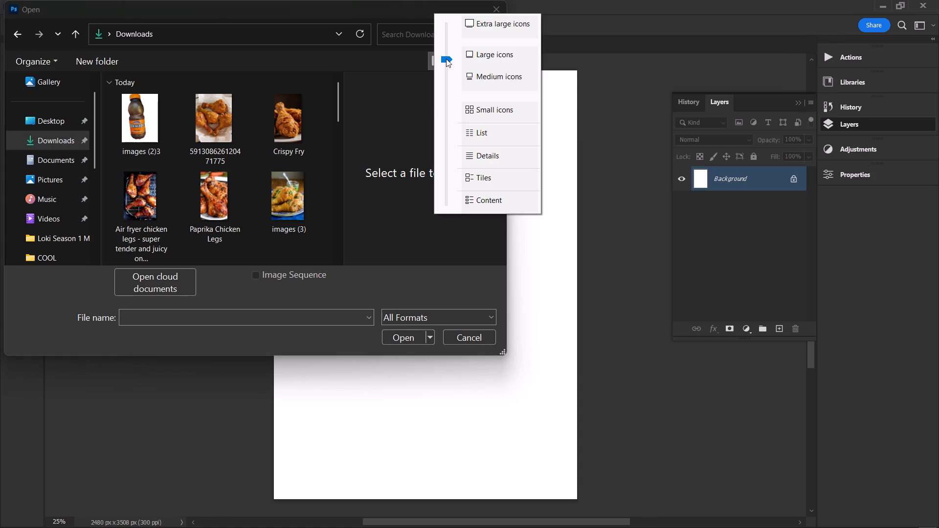
{"action": "left_click", "coordinate": [487, 76]}
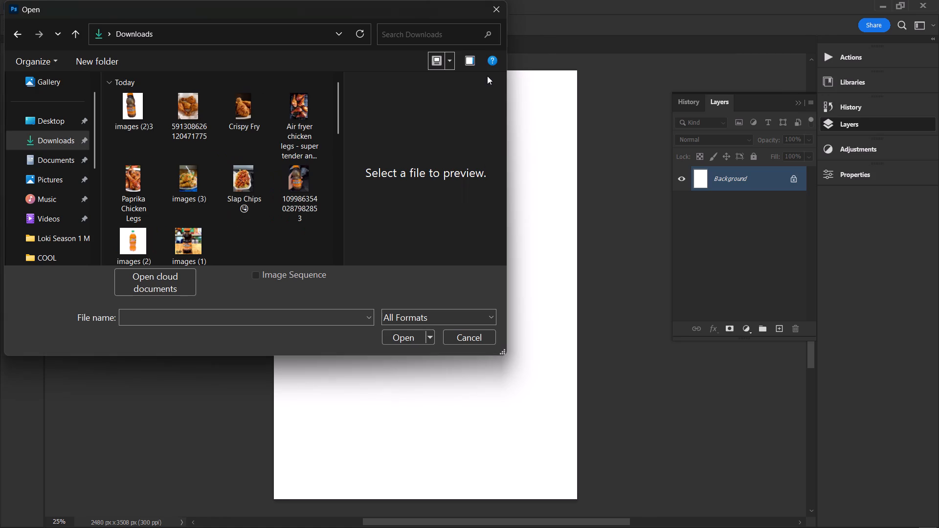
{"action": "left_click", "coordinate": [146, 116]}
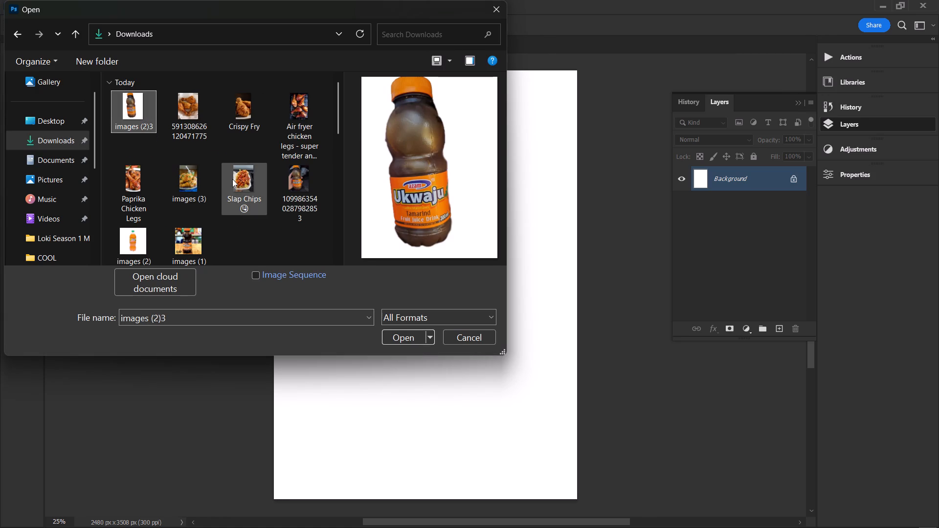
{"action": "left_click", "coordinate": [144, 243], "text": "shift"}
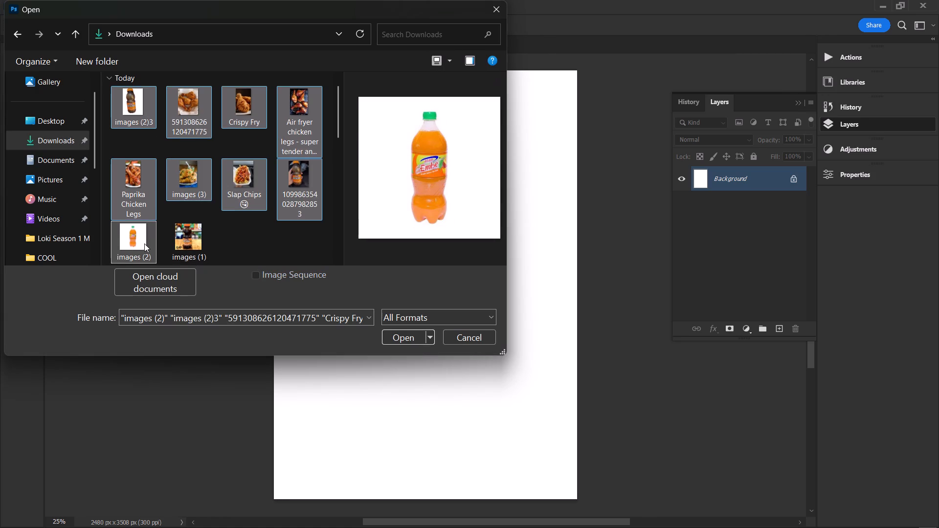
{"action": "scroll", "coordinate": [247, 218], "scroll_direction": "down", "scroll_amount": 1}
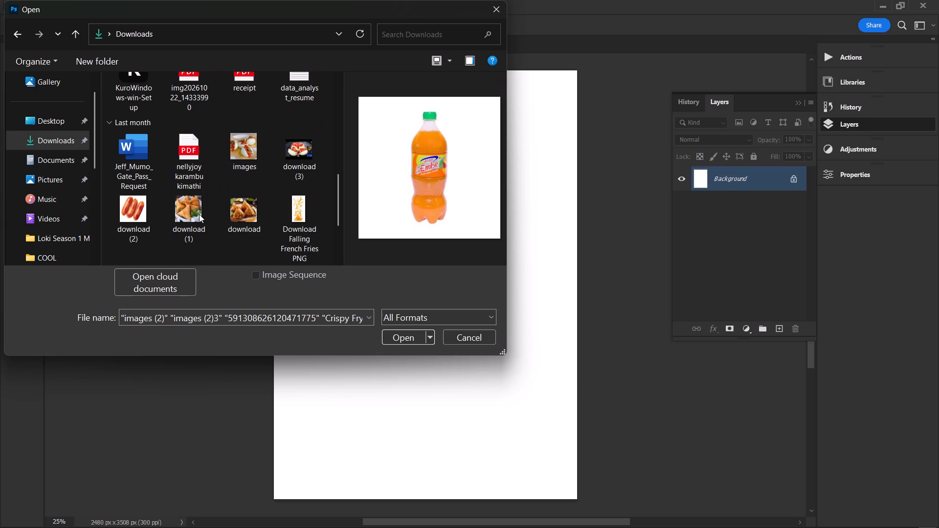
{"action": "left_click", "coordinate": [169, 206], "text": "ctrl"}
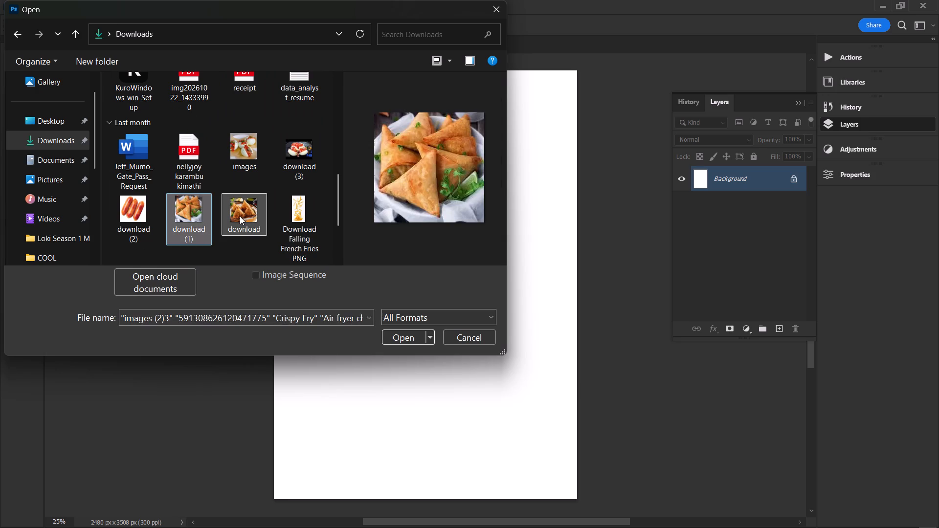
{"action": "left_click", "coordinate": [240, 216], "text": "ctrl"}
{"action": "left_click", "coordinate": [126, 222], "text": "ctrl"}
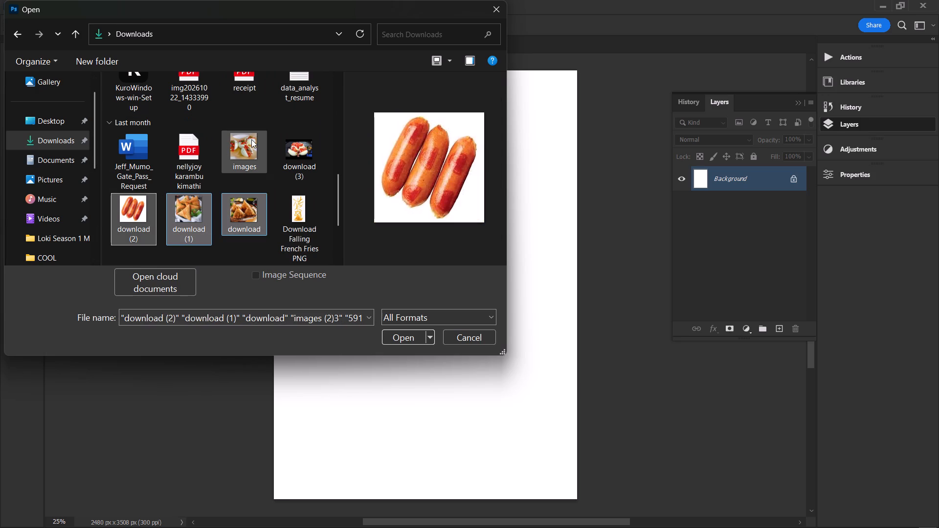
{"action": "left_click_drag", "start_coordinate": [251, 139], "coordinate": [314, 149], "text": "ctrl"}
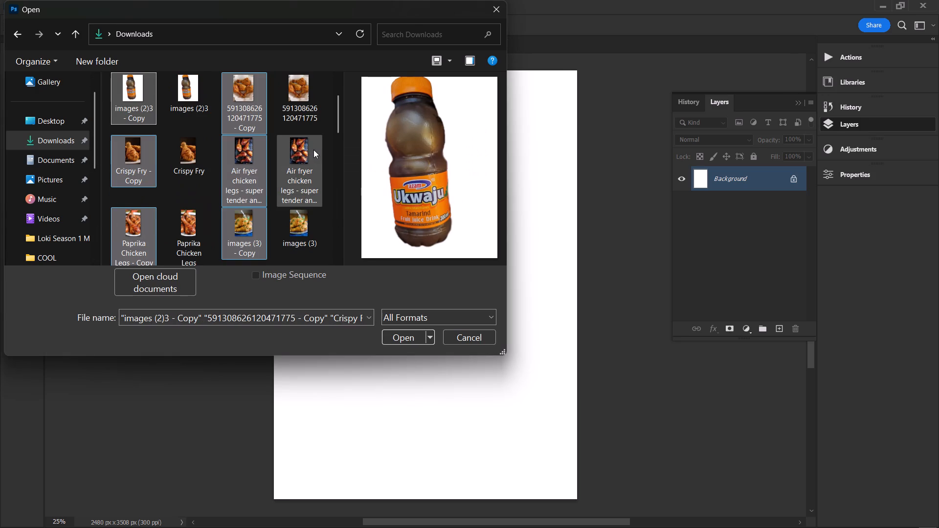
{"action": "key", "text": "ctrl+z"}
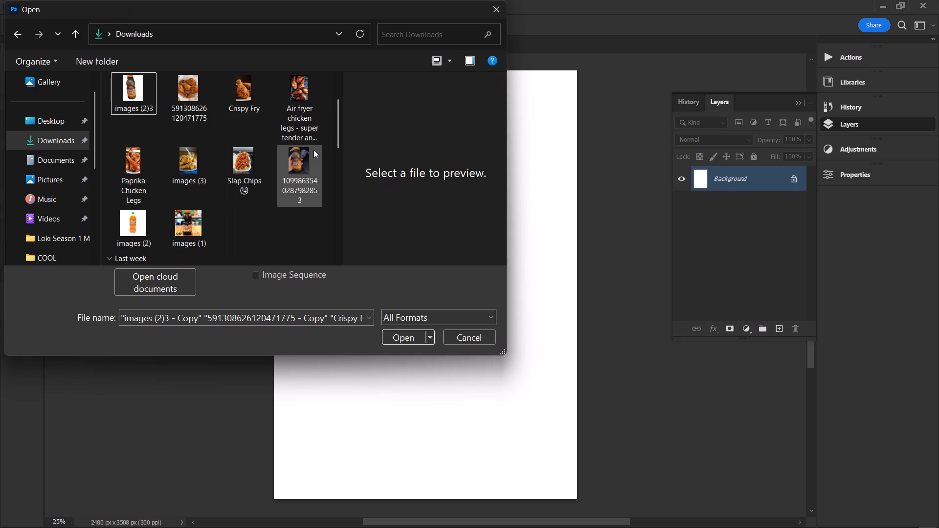
Open the Downloads pictures images (2)3 through images (2), plus images, download (3), download (2), download (1) and download as separate documents.
{"action": "left_click", "coordinate": [145, 103]}
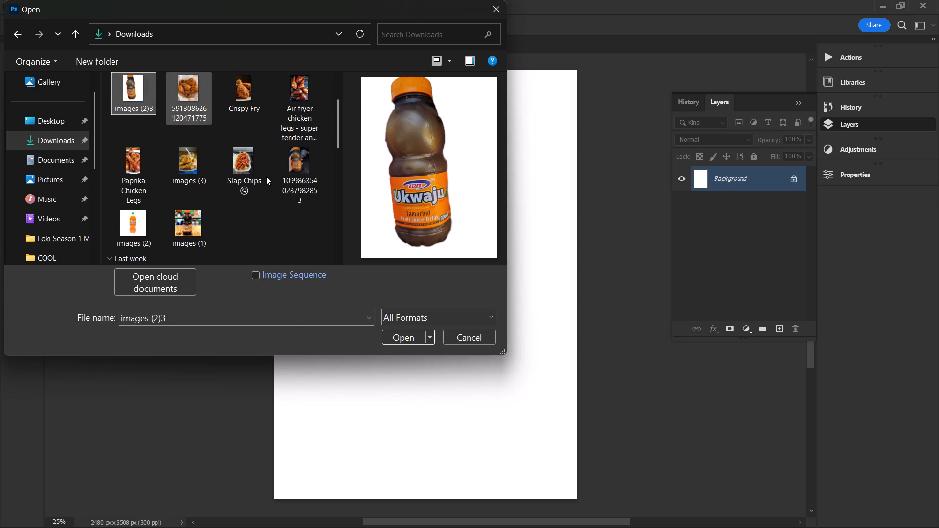
{"action": "left_click", "coordinate": [148, 218], "text": "shift"}
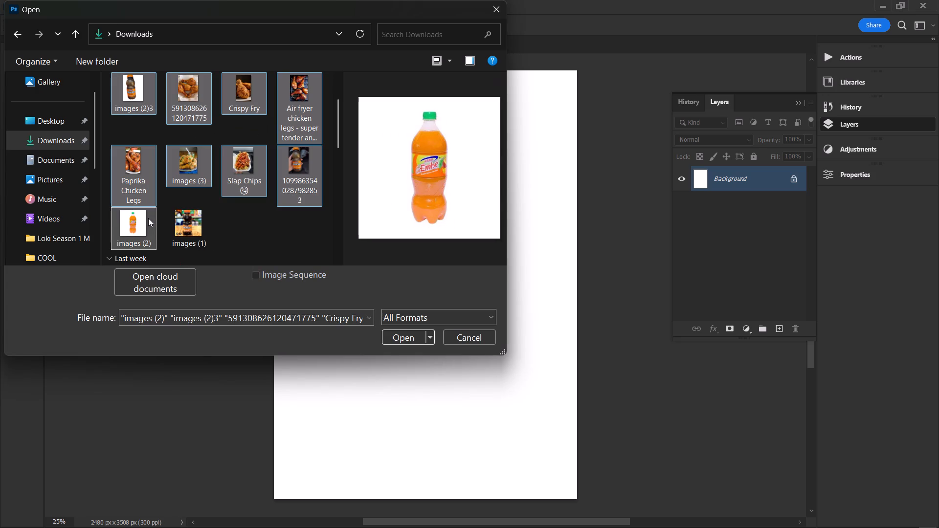
{"action": "scroll", "coordinate": [262, 196], "scroll_direction": "down", "scroll_amount": 1}
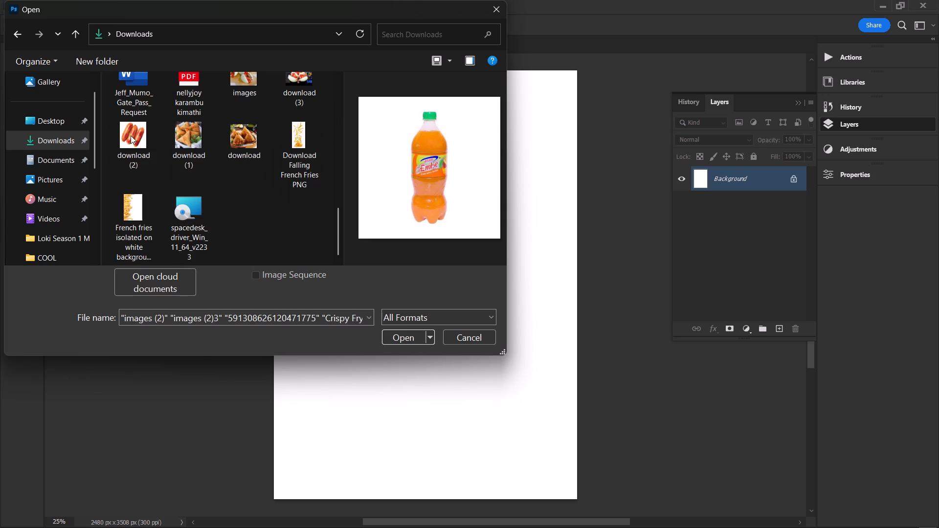
{"action": "left_click", "coordinate": [131, 135], "text": "ctrl"}
{"action": "left_click", "coordinate": [191, 135], "text": "ctrl"}
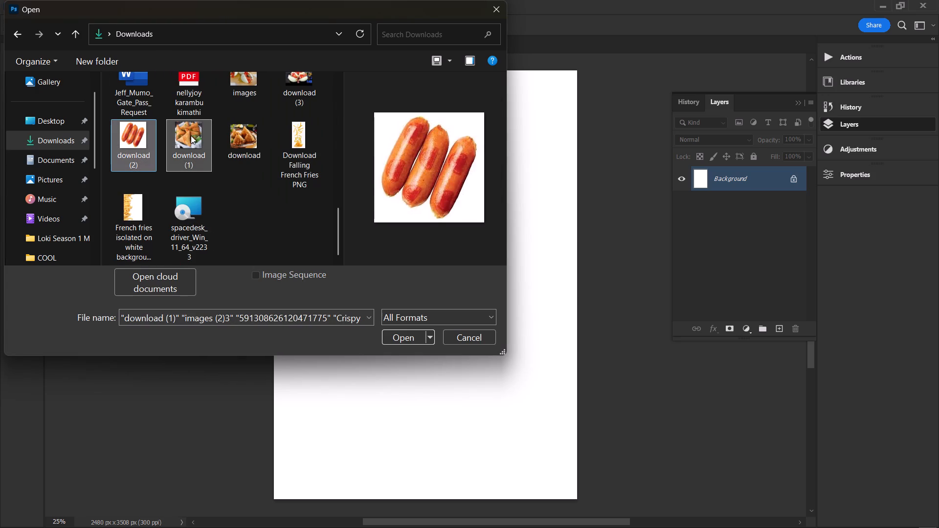
{"action": "left_click", "coordinate": [236, 145], "text": "ctrl"}
{"action": "left_click", "coordinate": [236, 90], "text": "ctrl"}
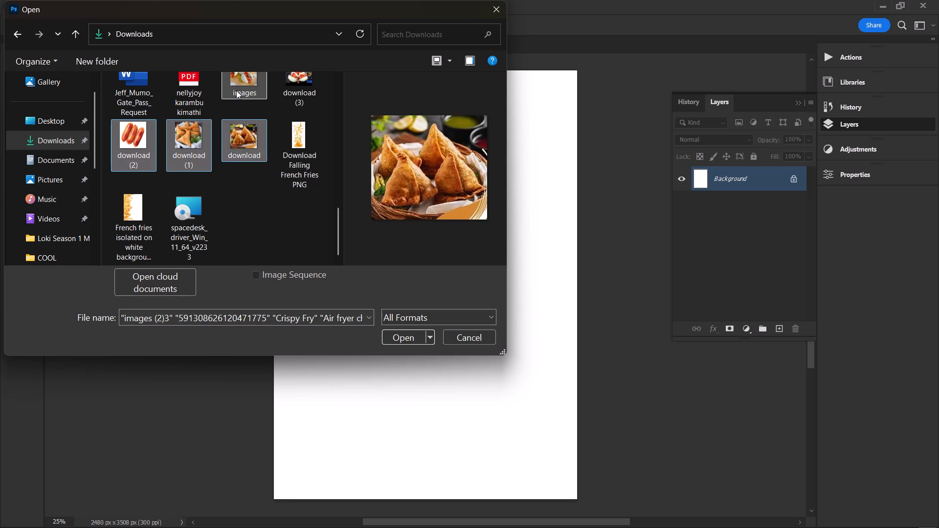
{"action": "left_click", "coordinate": [280, 89], "text": "ctrl"}
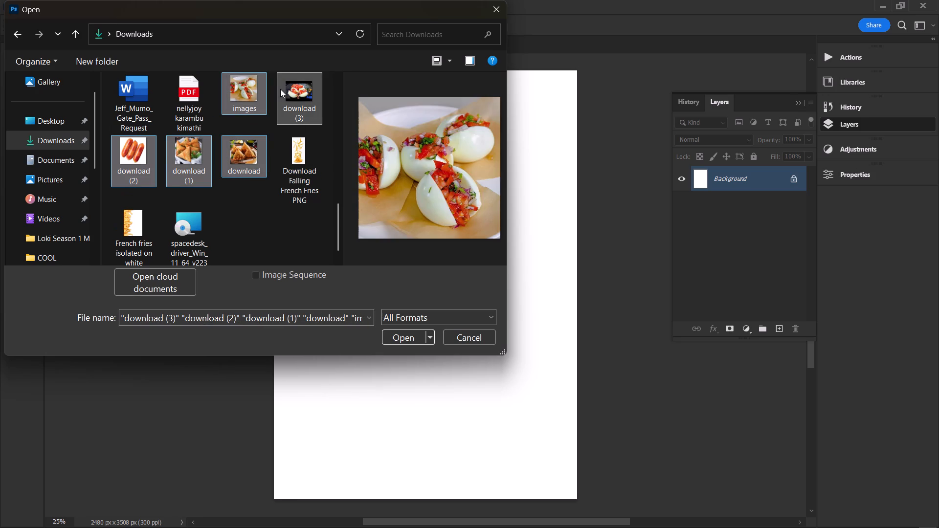
{"action": "left_click", "coordinate": [402, 340]}
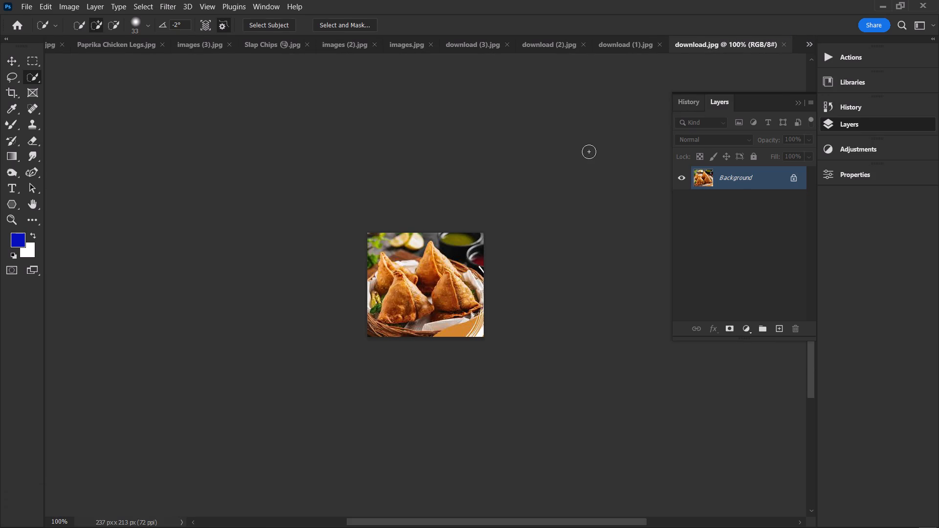
Copy the whole samosa picture from download.jpg into the blank A4 document Untitled-1 and place it near the page's upper-left corner.
{"action": "key", "text": "ctrl+a"}
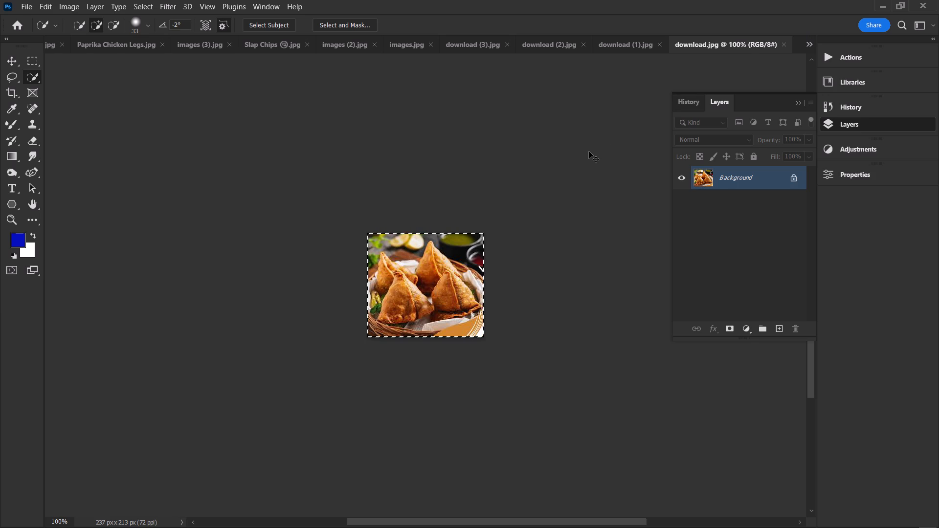
{"action": "key", "text": "ctrl+c"}
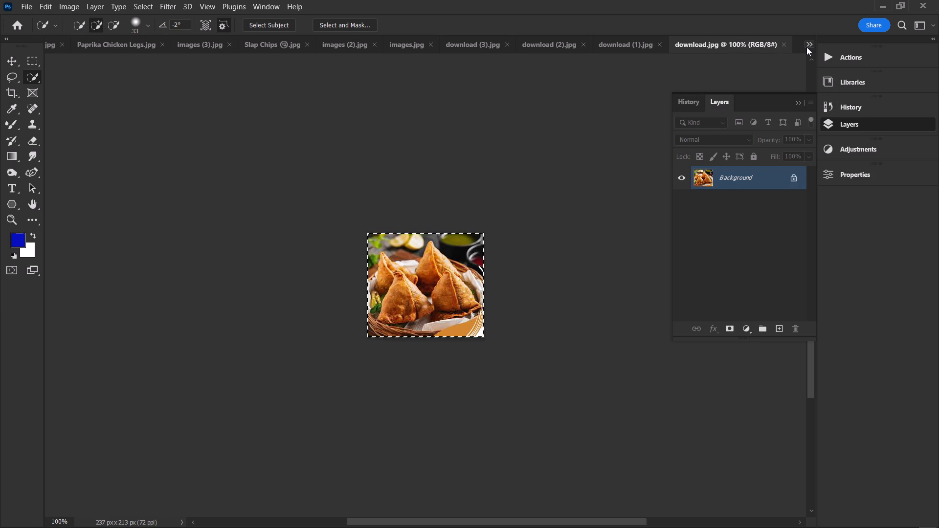
{"action": "left_click", "coordinate": [808, 46]}
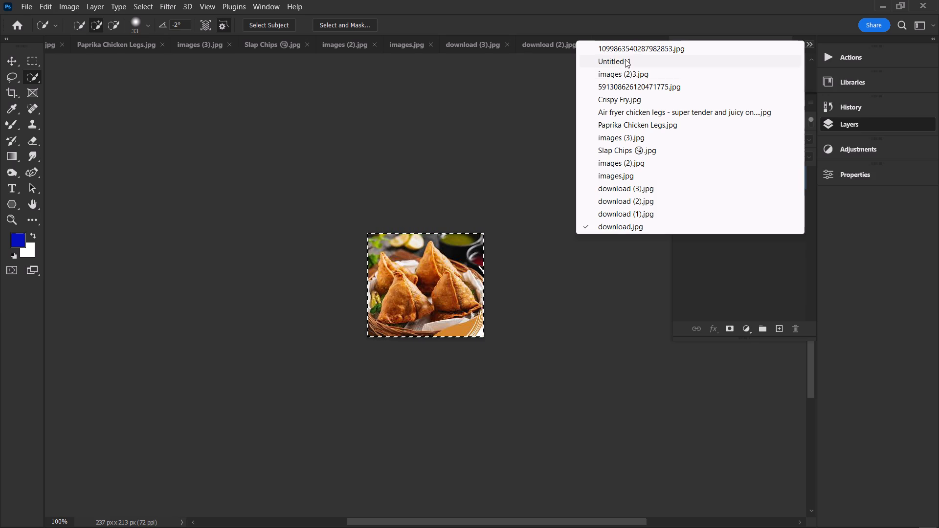
{"action": "left_click", "coordinate": [630, 51]}
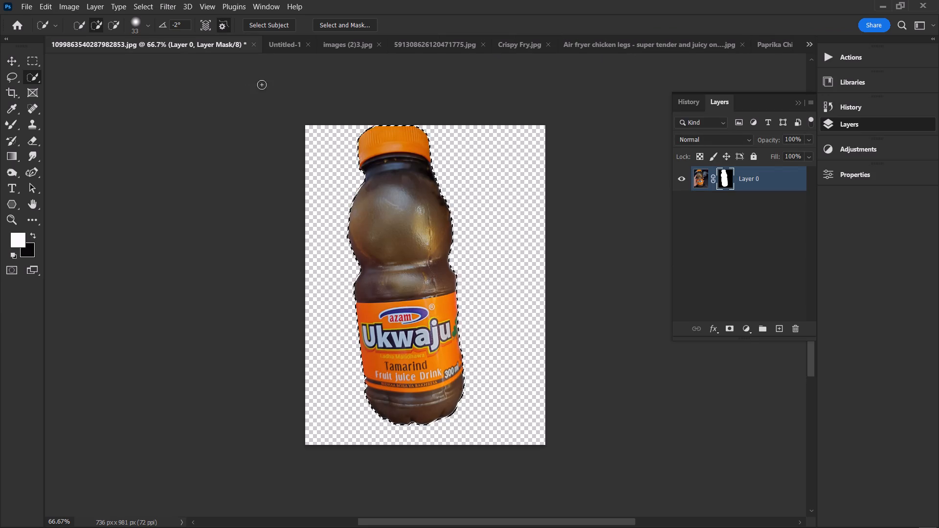
{"action": "left_click", "coordinate": [293, 48]}
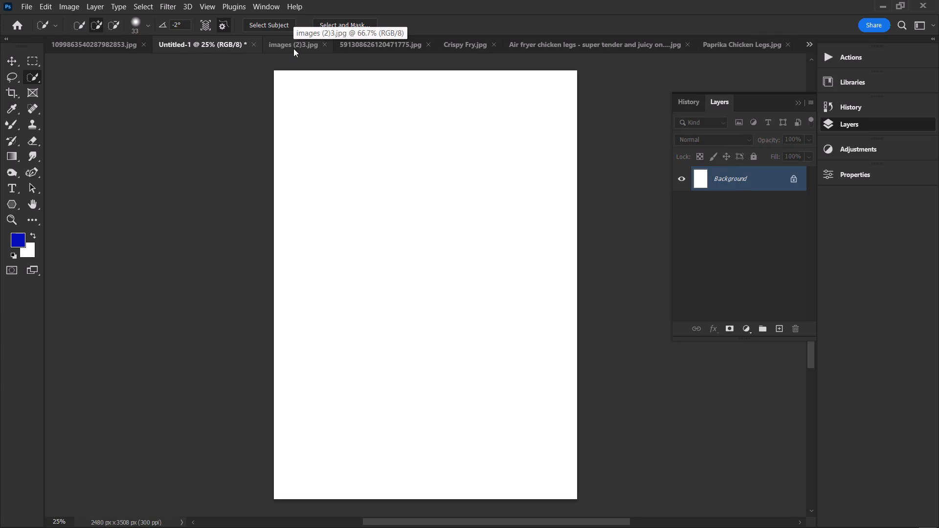
{"action": "key", "text": "ctrl+v"}
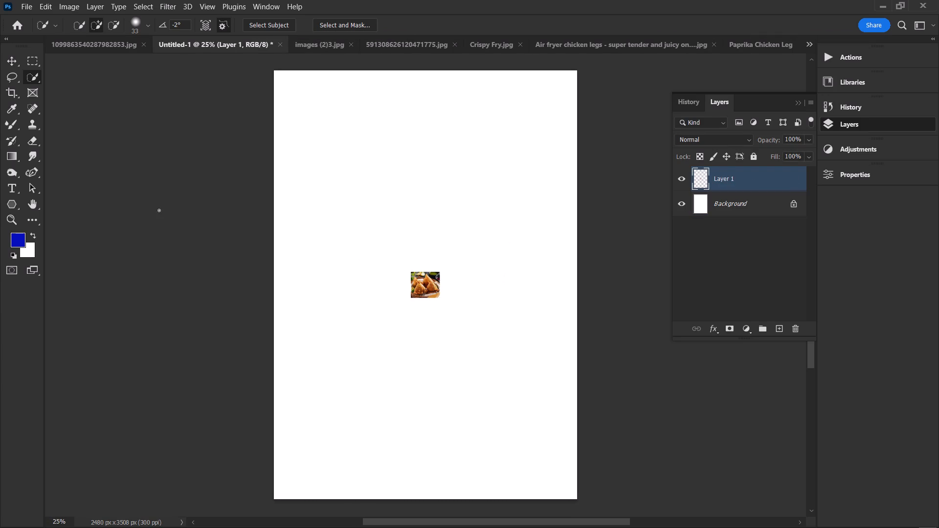
{"action": "left_click", "coordinate": [13, 59]}
{"action": "left_click_drag", "start_coordinate": [421, 286], "coordinate": [226, 284]}
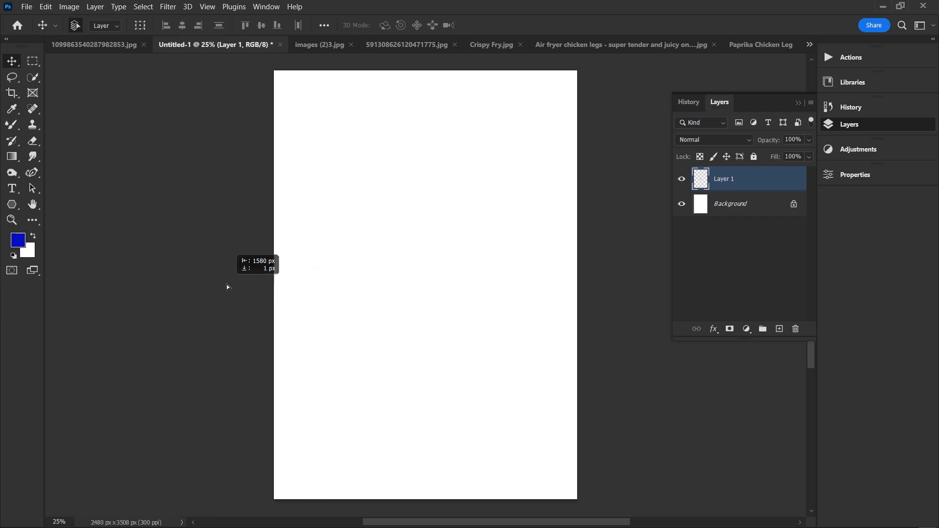
{"action": "left_click_drag", "start_coordinate": [226, 284], "coordinate": [293, 111]}
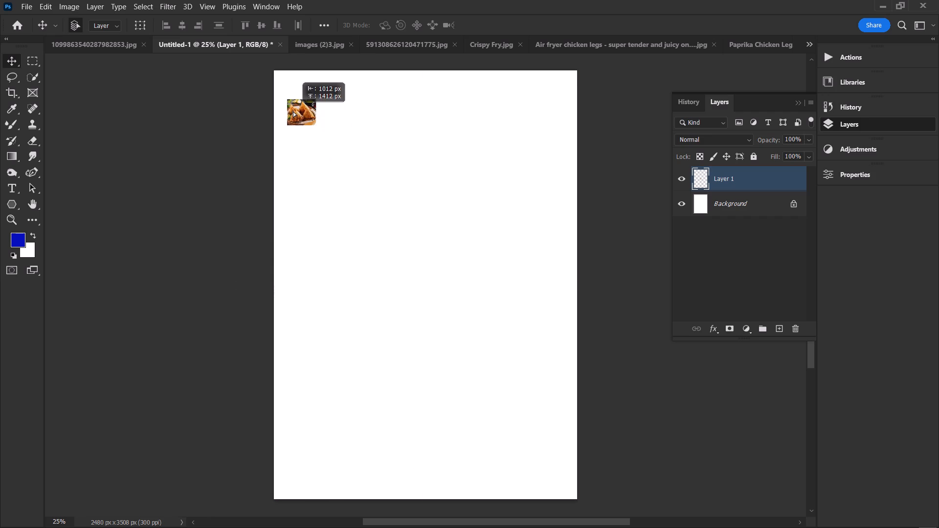
{"action": "left_click_drag", "start_coordinate": [293, 111], "coordinate": [293, 110]}
Close the document 1099863540287982853.jpg without saving its changes.
{"action": "left_click", "coordinate": [116, 47]}
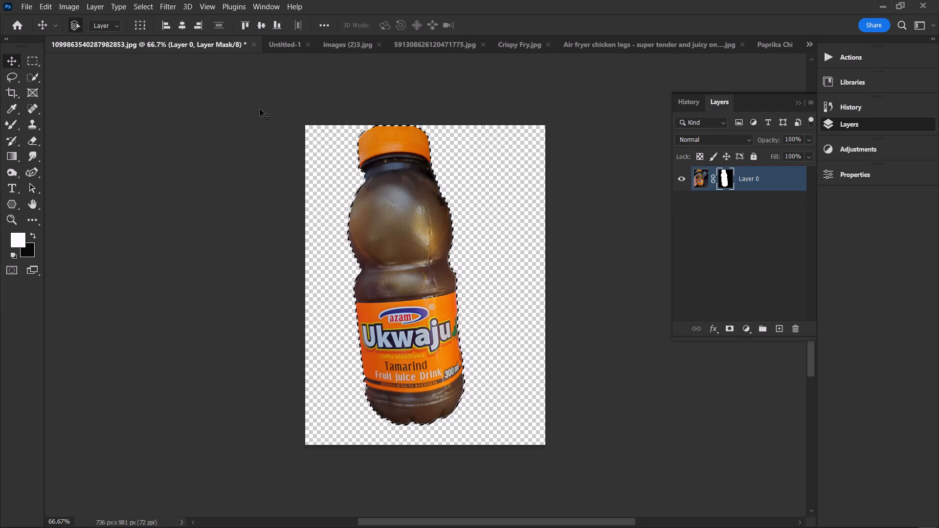
{"action": "left_click", "coordinate": [254, 45]}
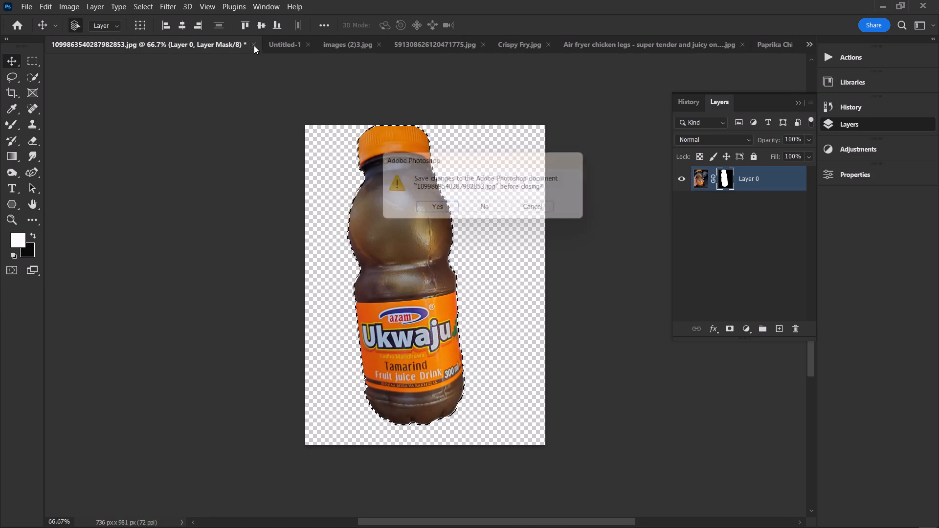
{"action": "left_click", "coordinate": [495, 212]}
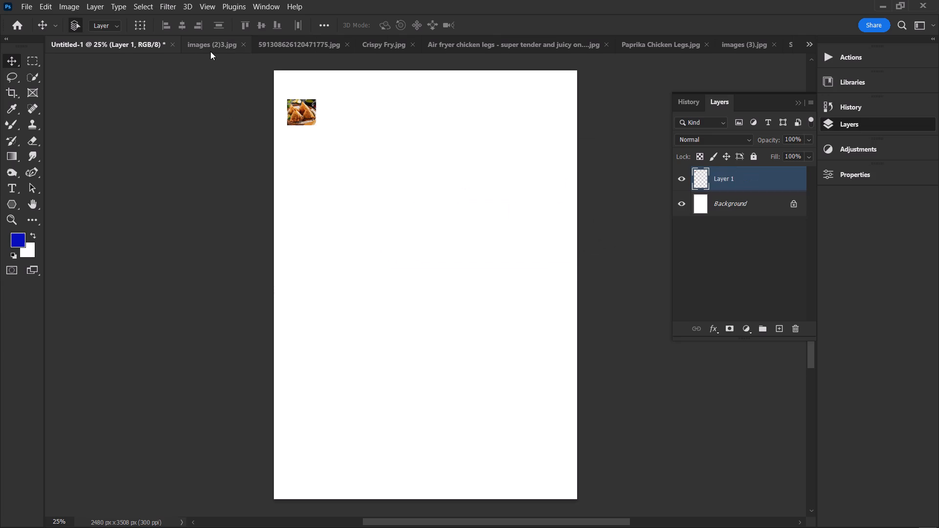
Copy the whole Ukwaju bottle picture from images (2)3.jpg into Untitled-1 and close the source document.
{"action": "left_click", "coordinate": [217, 41]}
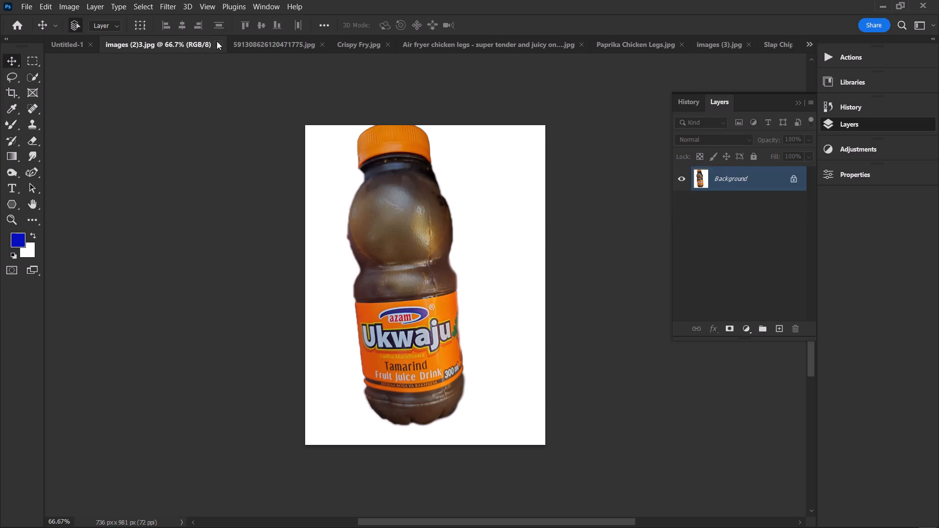
{"action": "key", "text": "ctrl+a"}
{"action": "key", "text": "ctrl+c"}
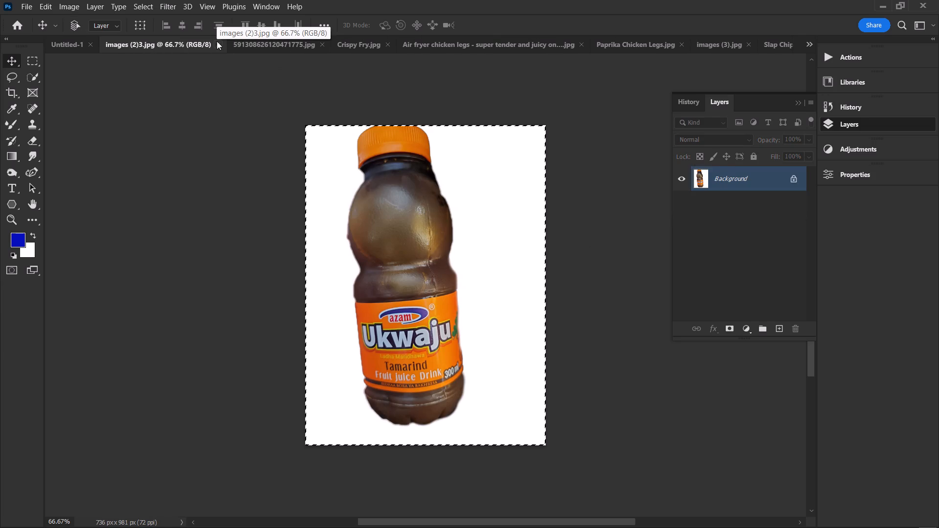
{"action": "left_click", "coordinate": [88, 48]}
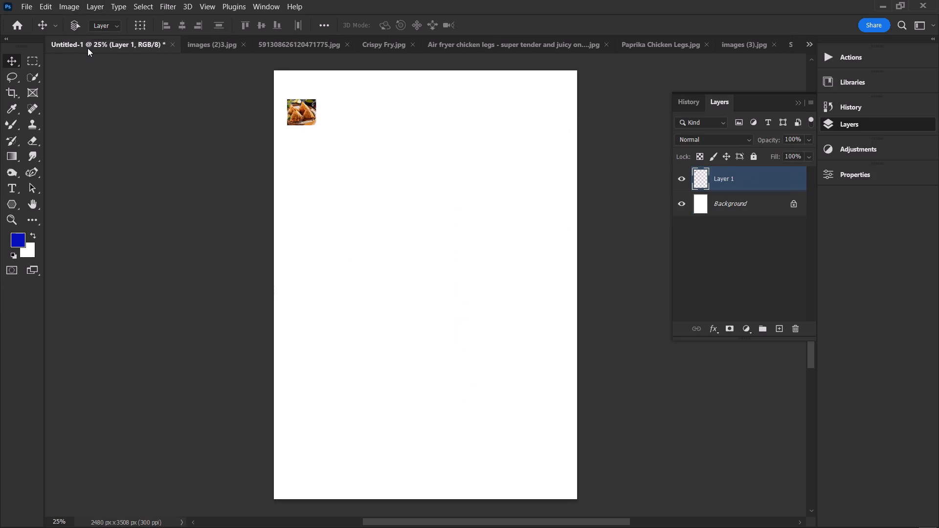
{"action": "key", "text": "ctrl+v"}
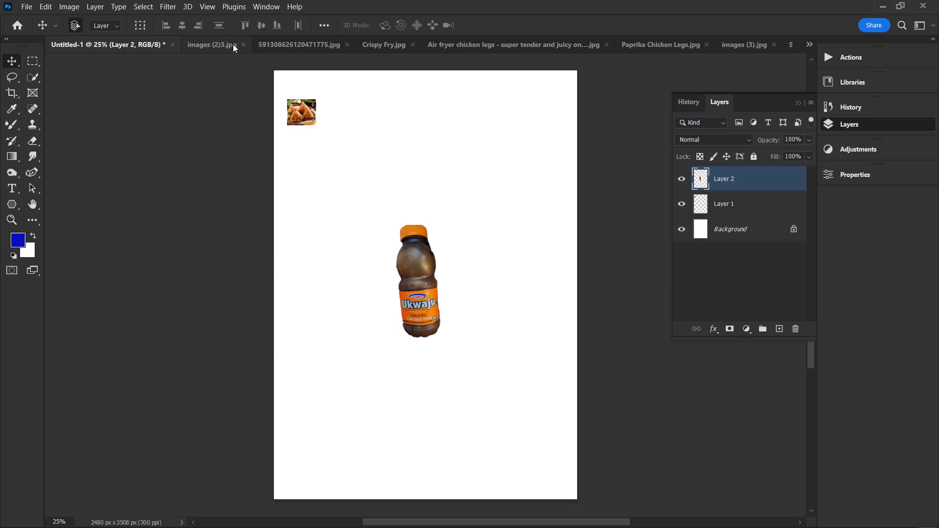
{"action": "left_click", "coordinate": [243, 45]}
Copy the fried chicken picture from 591308626120471775.jpg into Untitled-1, place it to the left of the bottle, and close the source document.
{"action": "left_click", "coordinate": [232, 47]}
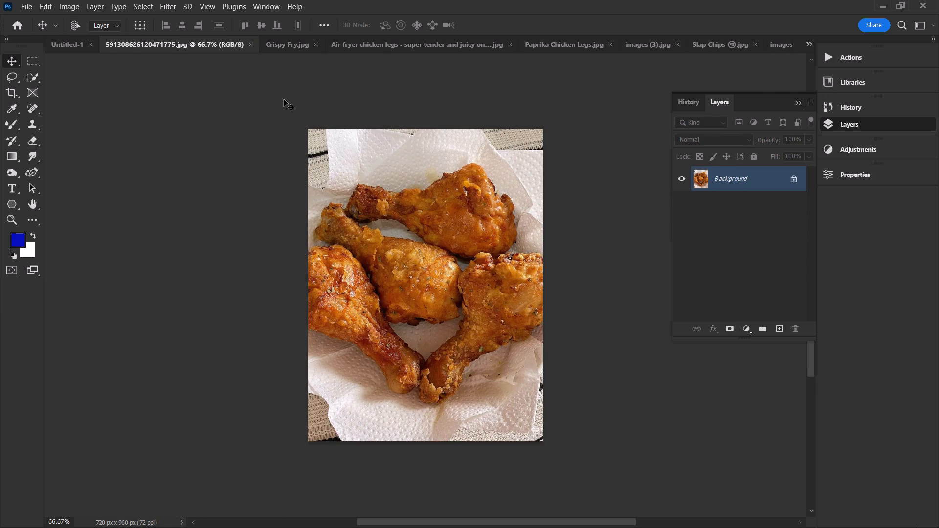
{"action": "key", "text": "ctrl+a"}
{"action": "key", "text": "ctrl+c"}
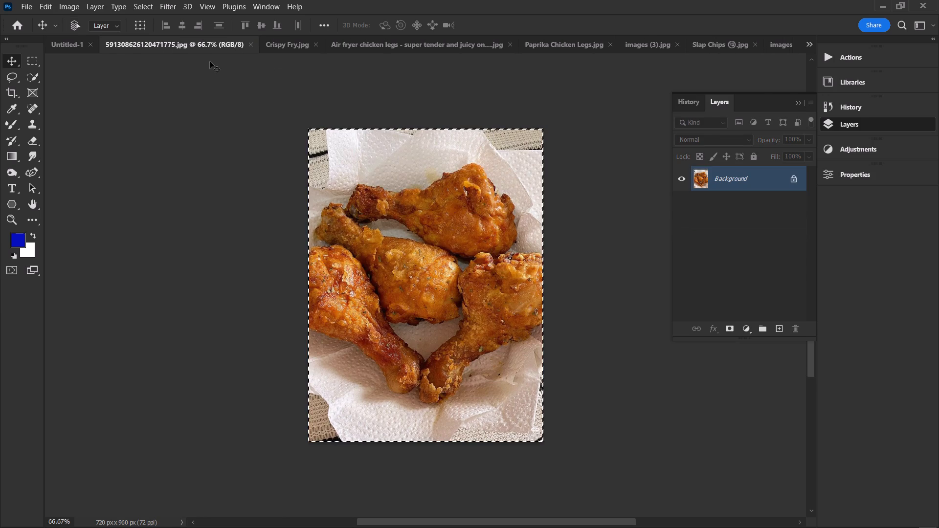
{"action": "left_click", "coordinate": [73, 50]}
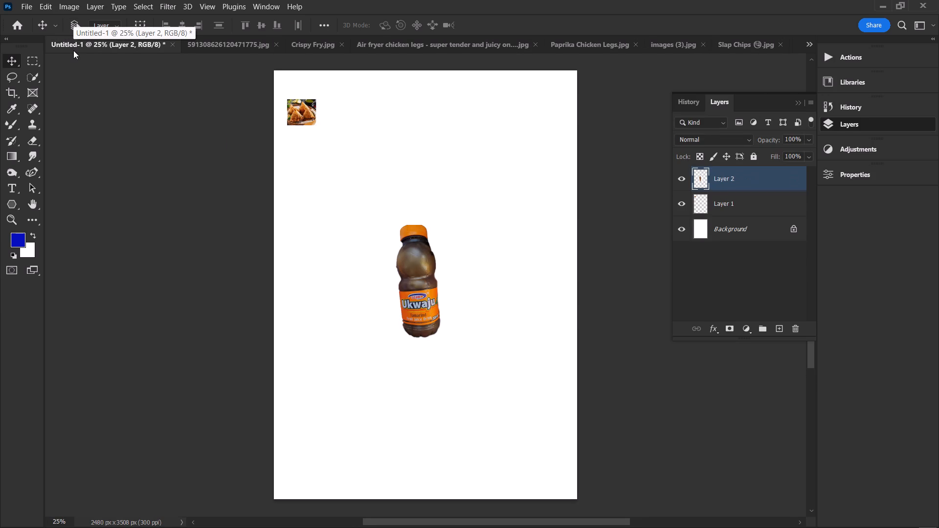
{"action": "key", "text": "ctrl+v"}
{"action": "left_click_drag", "start_coordinate": [408, 242], "coordinate": [318, 282]}
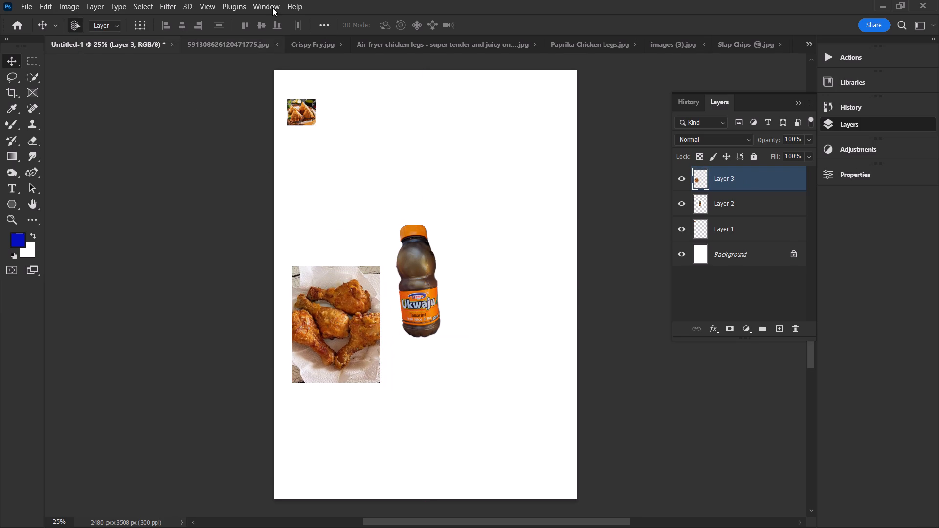
{"action": "left_click", "coordinate": [232, 41]}
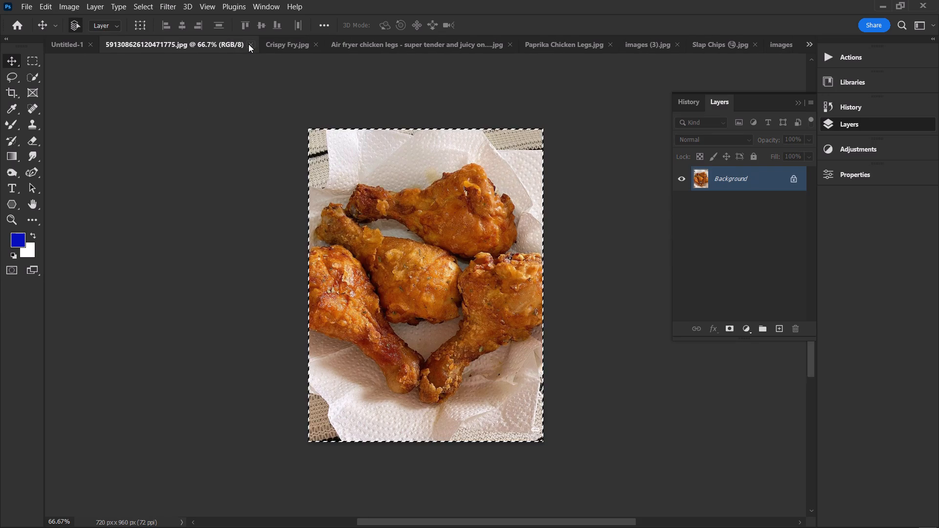
{"action": "left_click", "coordinate": [248, 44]}
Copy the Crispy Fry.jpg picture into Untitled-1, place it to the right of the bottle, and close the source document.
{"action": "left_click", "coordinate": [228, 44]}
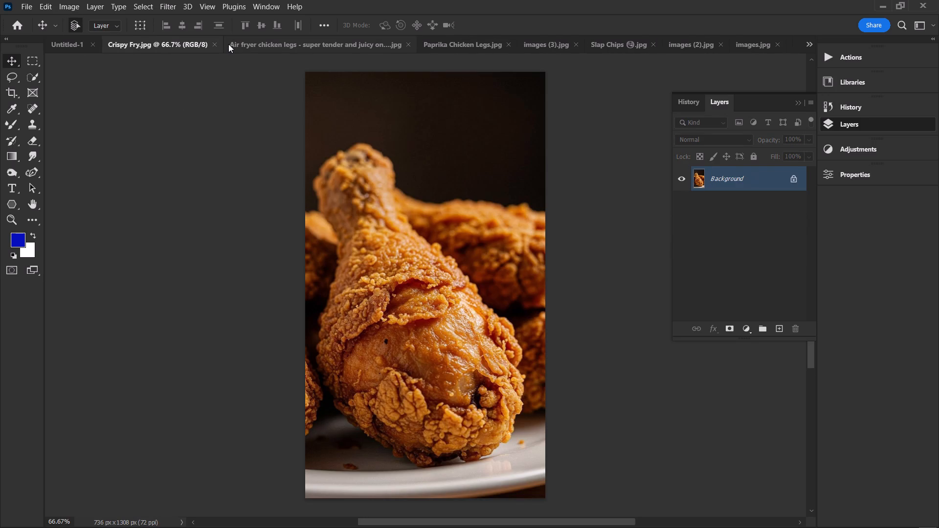
{"action": "key", "text": "ctrl+a"}
{"action": "key", "text": "ctrl+c"}
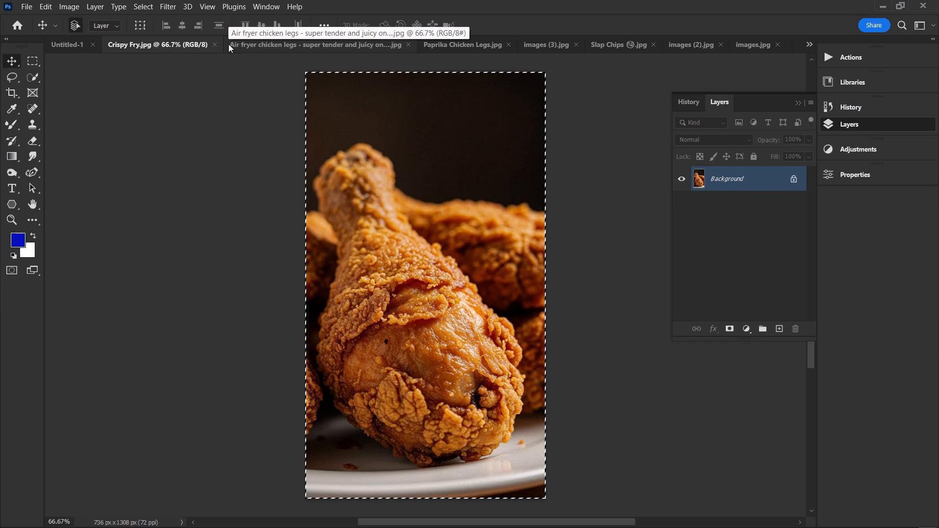
{"action": "left_click", "coordinate": [73, 47]}
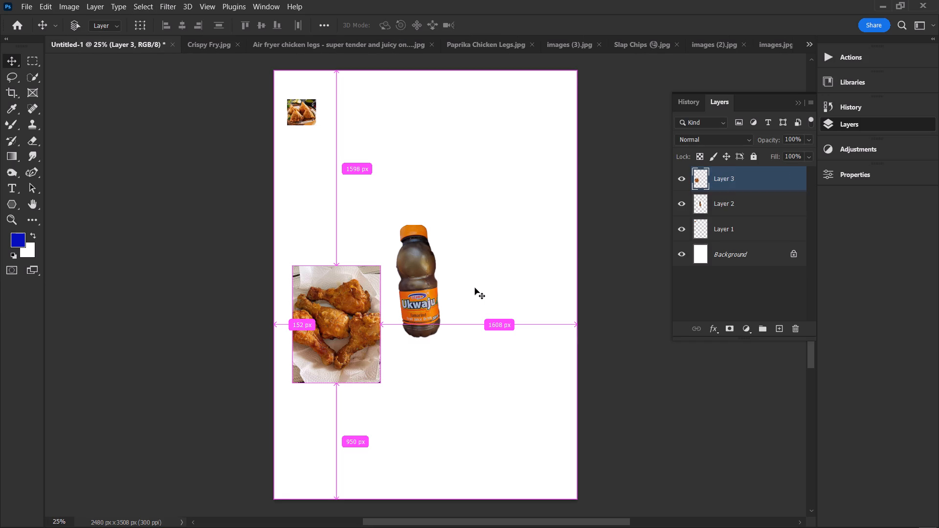
{"action": "key", "text": "ctrl+v"}
{"action": "left_click_drag", "start_coordinate": [440, 271], "coordinate": [521, 301]}
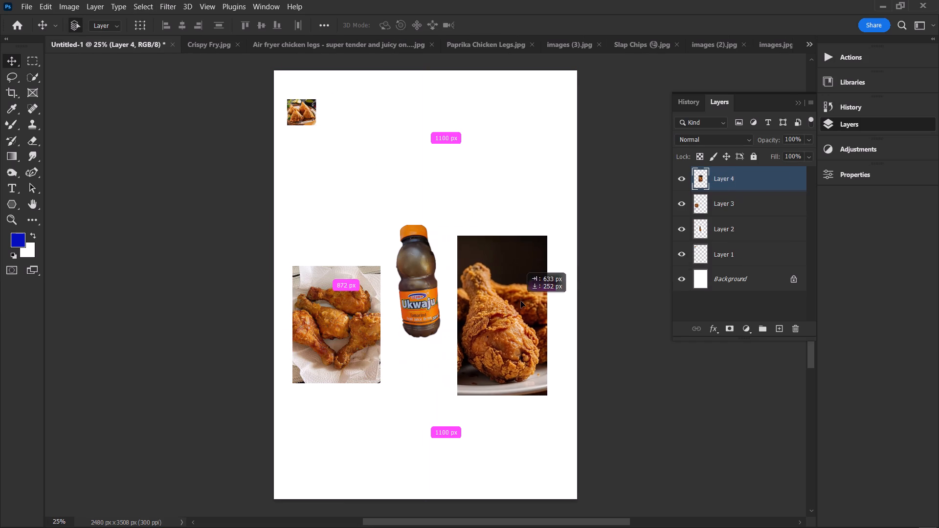
{"action": "left_click_drag", "start_coordinate": [521, 301], "coordinate": [524, 297]}
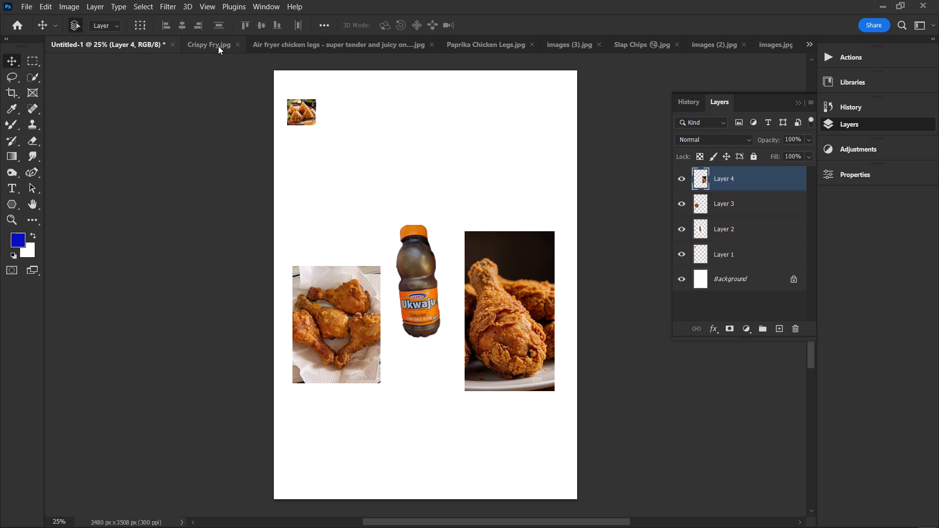
{"action": "left_click", "coordinate": [218, 46]}
{"action": "left_click", "coordinate": [254, 46]}
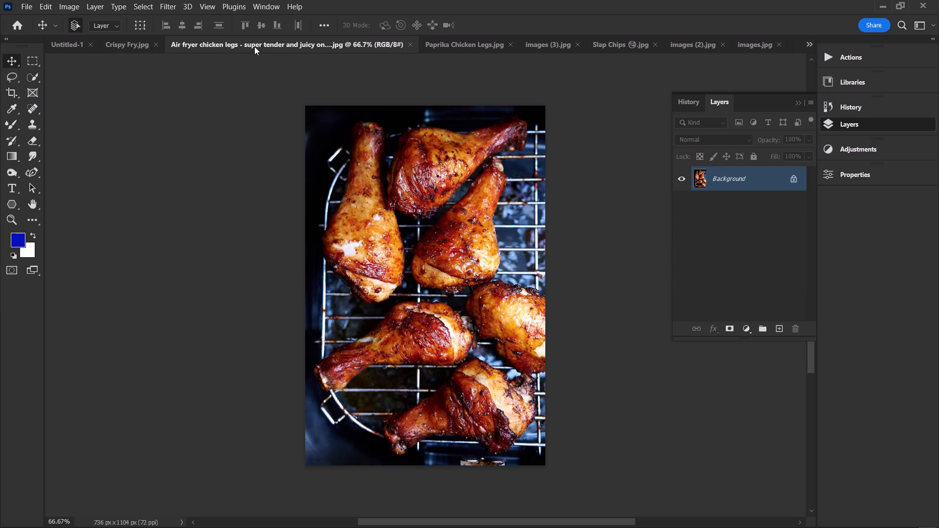
{"action": "left_click", "coordinate": [159, 47]}
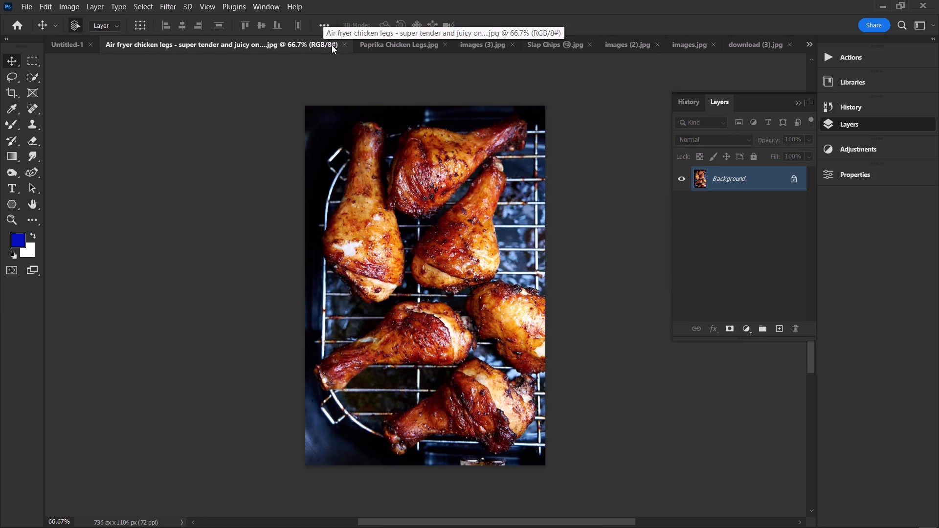
Close the Air fryer chicken legs and Paprika Chicken Legs.jpg documents without copying their pictures.
{"action": "left_click", "coordinate": [344, 44]}
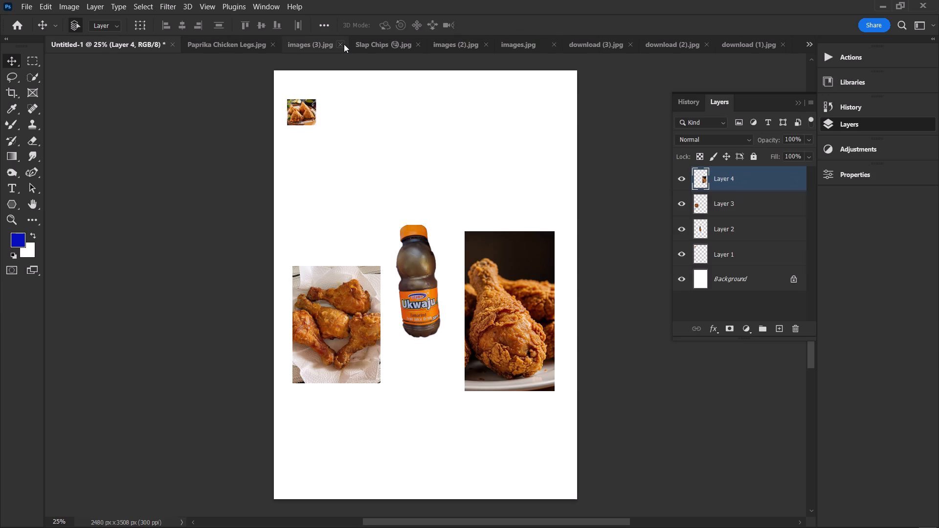
{"action": "left_click", "coordinate": [238, 44]}
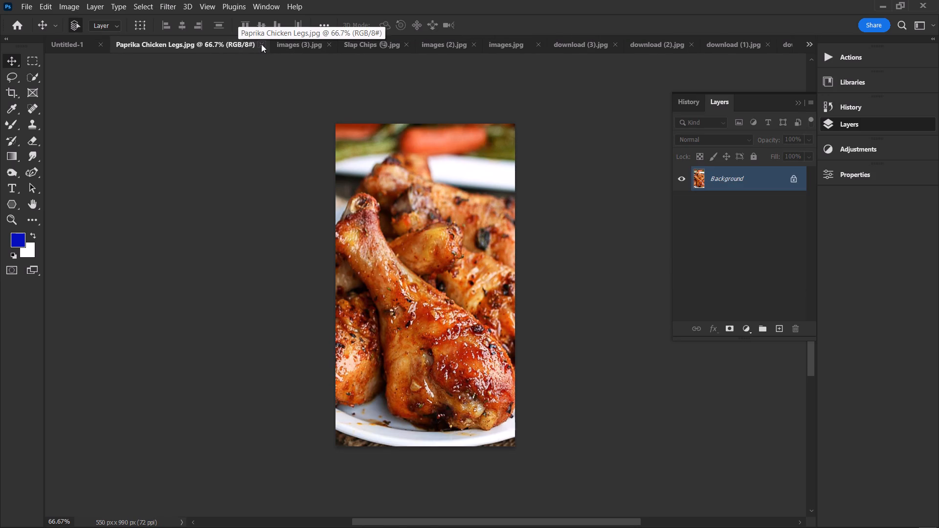
{"action": "left_click", "coordinate": [261, 44]}
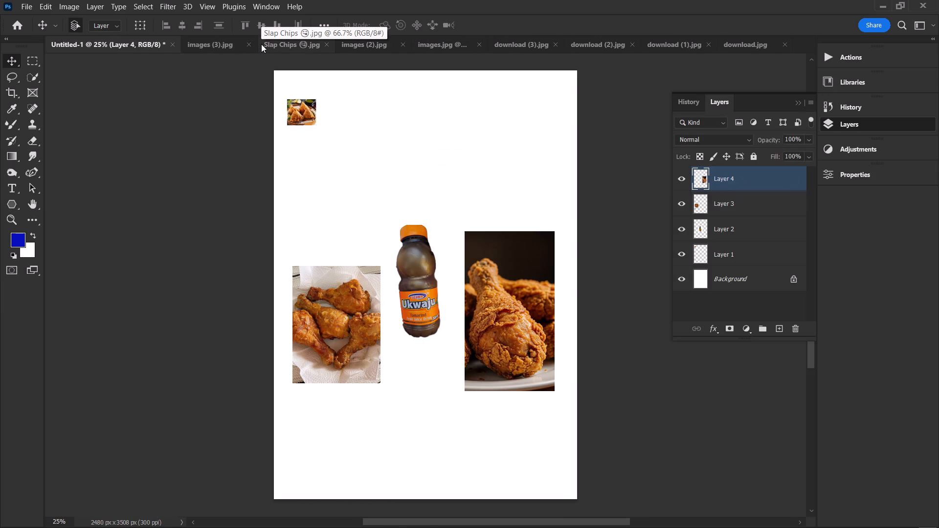
Cut the whole images (3).jpg picture into Untitled-1 and place it above the Crispy Fry picture, near the page's upper-right corner.
{"action": "left_click", "coordinate": [226, 39]}
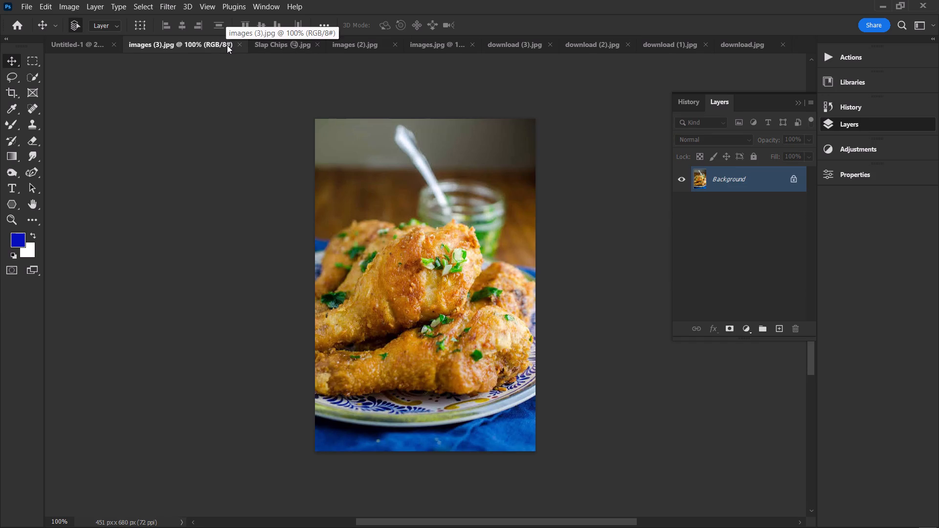
{"action": "left_click", "coordinate": [271, 50]}
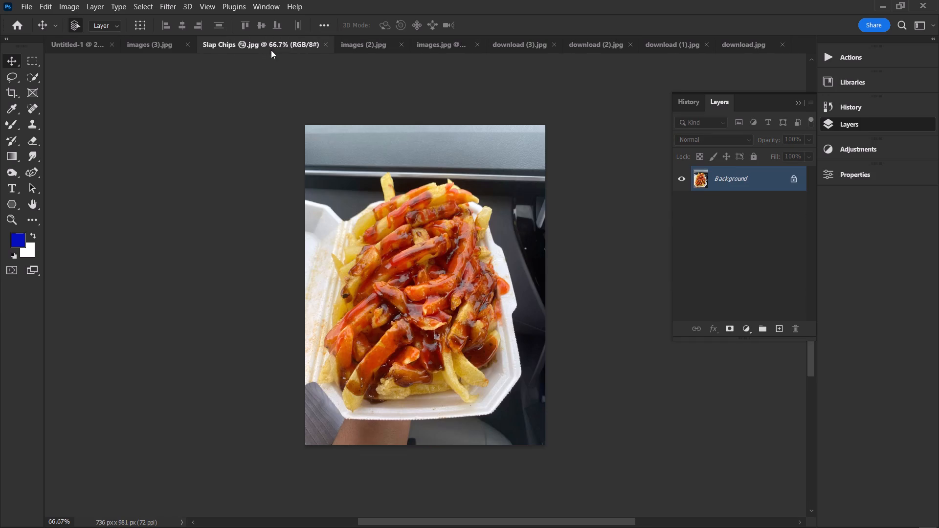
{"action": "left_click", "coordinate": [164, 43]}
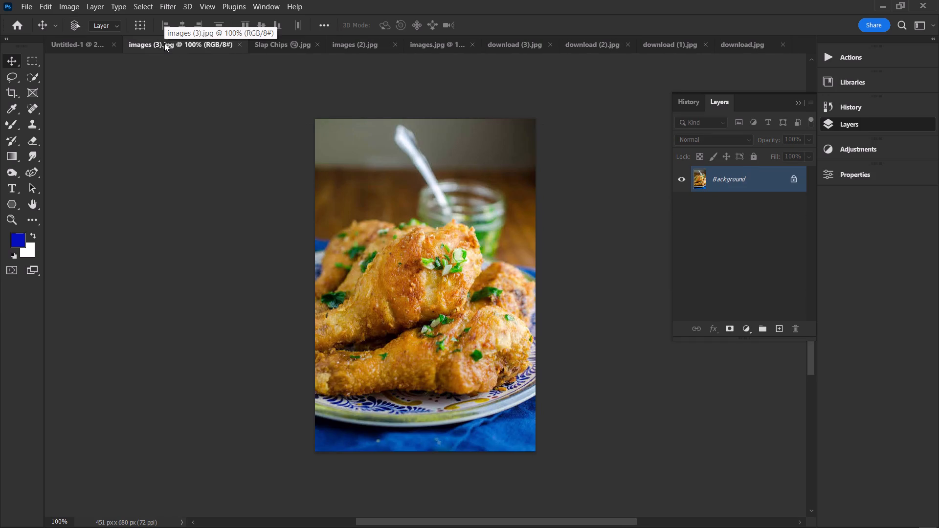
{"action": "key", "text": "ctrl+a"}
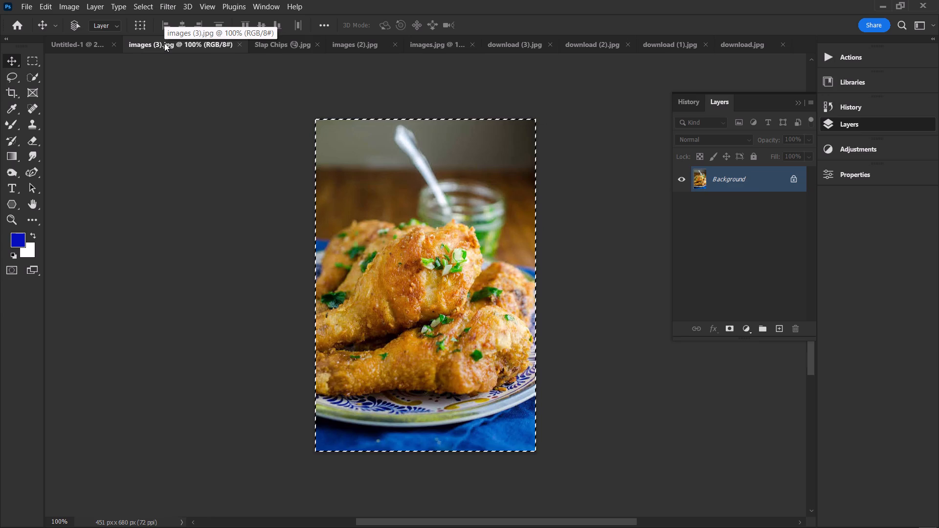
{"action": "key", "text": "ctrl+x"}
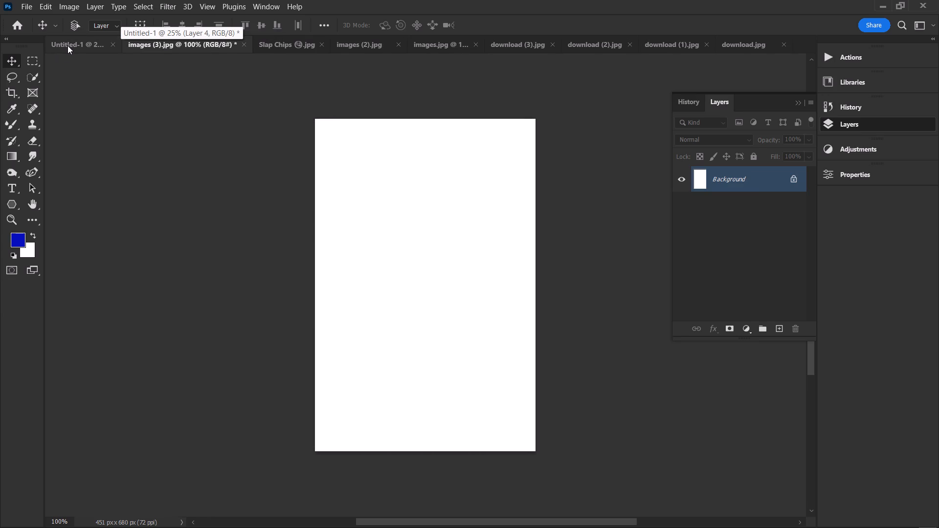
{"action": "left_click", "coordinate": [68, 45]}
{"action": "key", "text": "ctrl+v"}
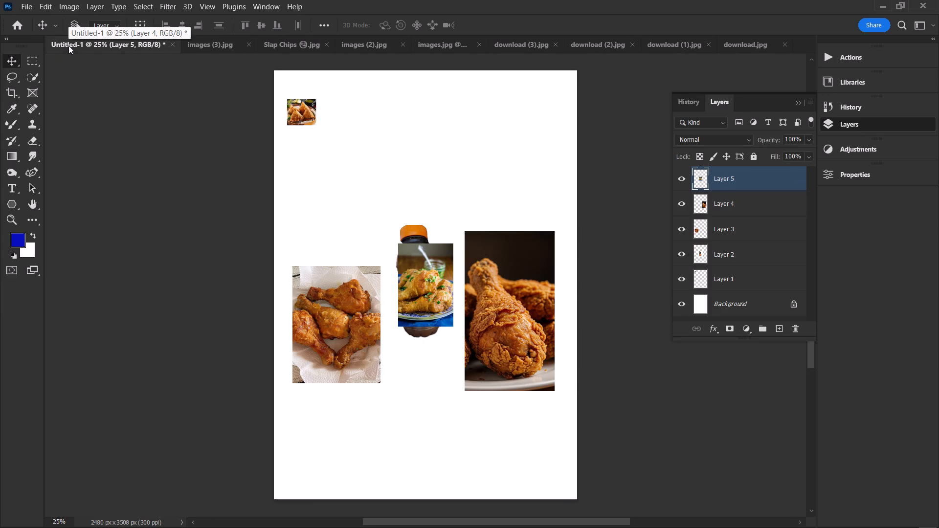
{"action": "left_click", "coordinate": [251, 48]}
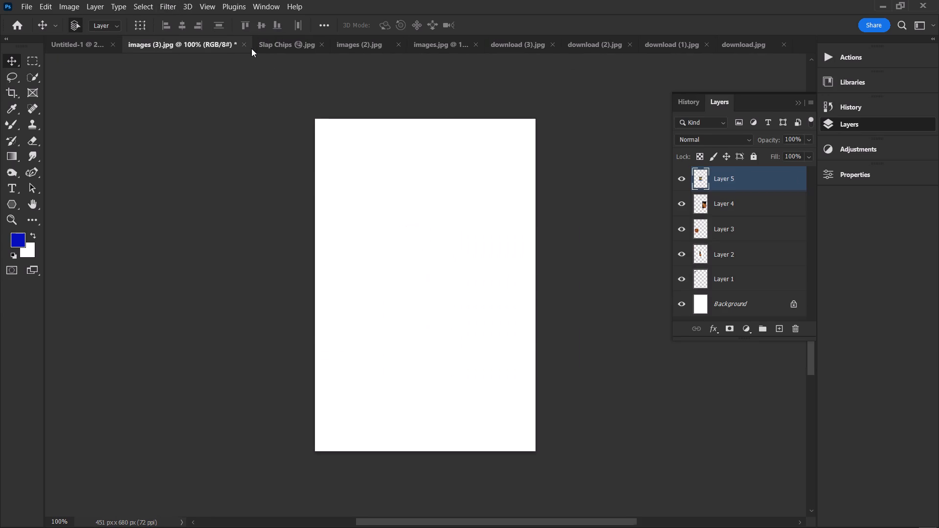
{"action": "left_click", "coordinate": [224, 44]}
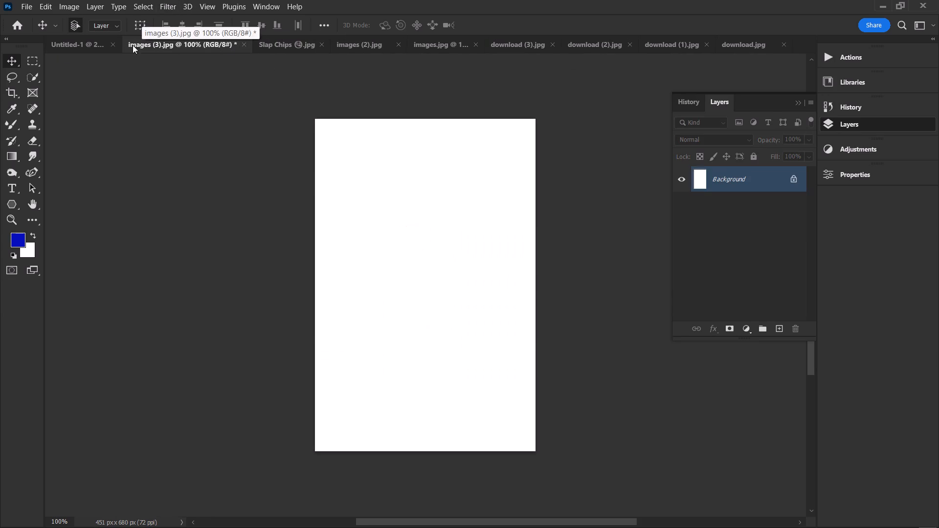
{"action": "left_click", "coordinate": [87, 48]}
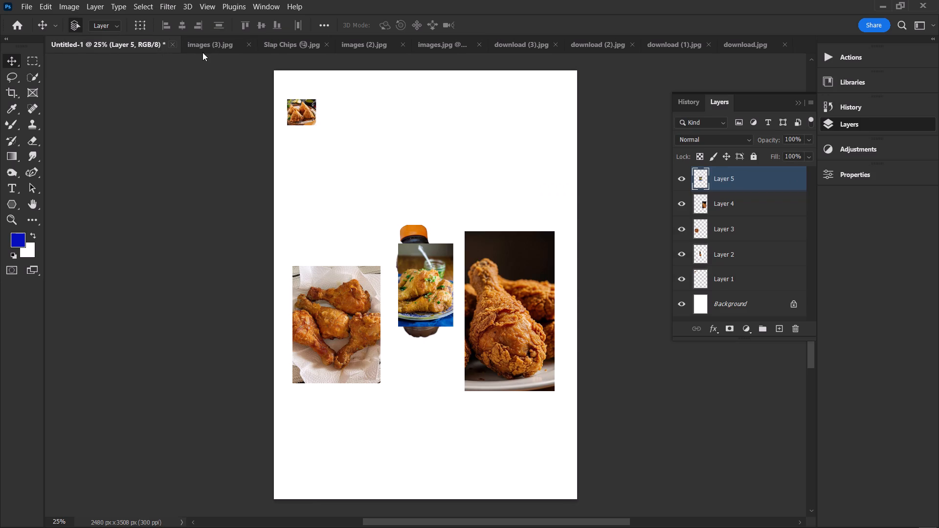
{"action": "left_click_drag", "start_coordinate": [434, 294], "coordinate": [511, 159]}
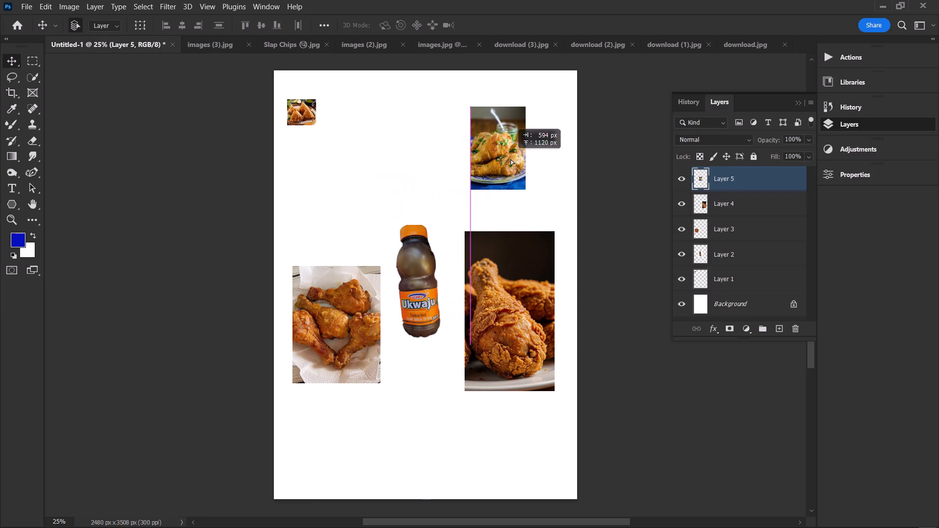
{"action": "left_click_drag", "start_coordinate": [511, 159], "coordinate": [514, 163]}
Close the images (3).jpg source document without saving its changes.
{"action": "left_click", "coordinate": [204, 29]}
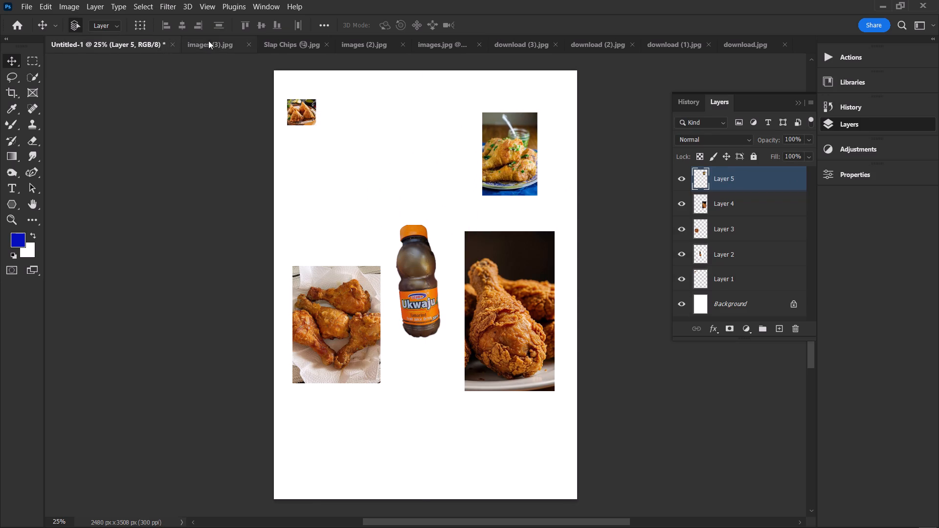
{"action": "left_click", "coordinate": [209, 43]}
{"action": "left_click", "coordinate": [245, 44]}
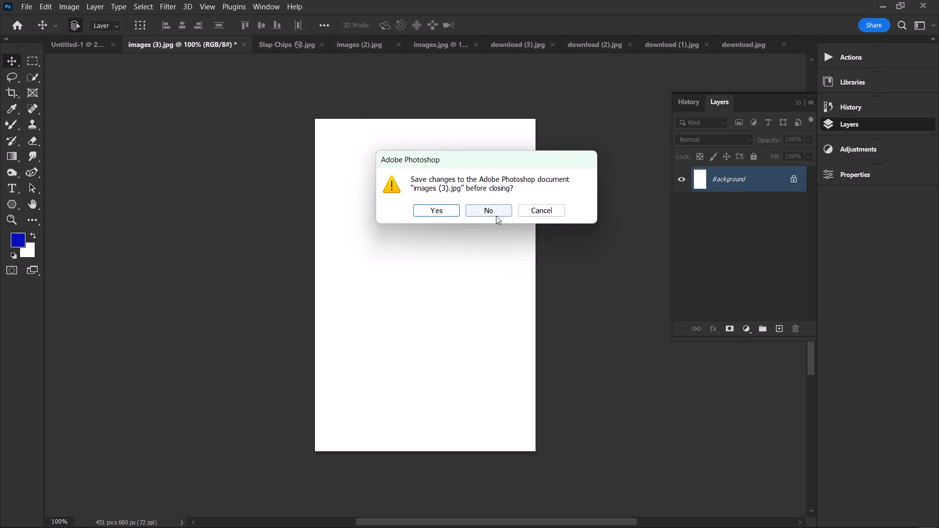
{"action": "left_click", "coordinate": [496, 214]}
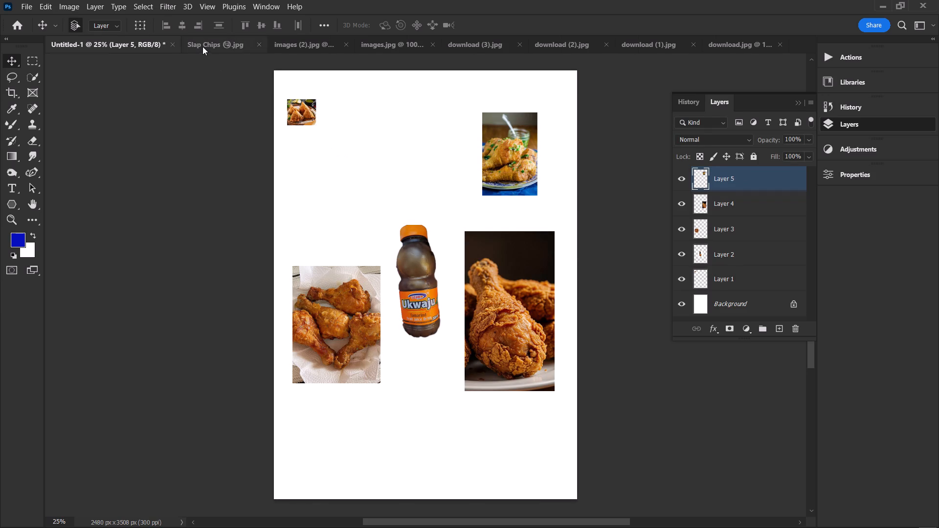
Copy the whole Slap Chips picture into Untitled-1, place it above the Ukwaju bottle, and close the source document.
{"action": "left_click", "coordinate": [203, 47]}
{"action": "key", "text": "ctrl+a"}
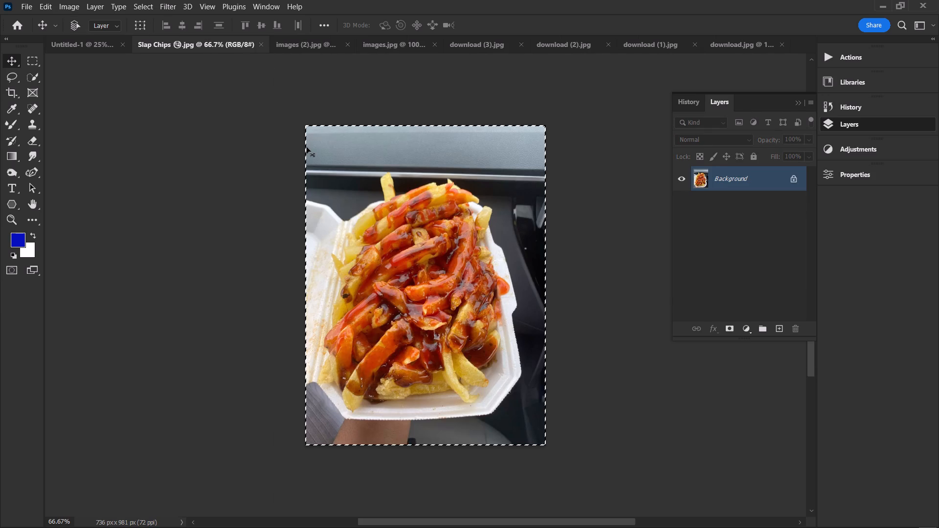
{"action": "key", "text": "ctrl+c"}
{"action": "left_click", "coordinate": [84, 51]}
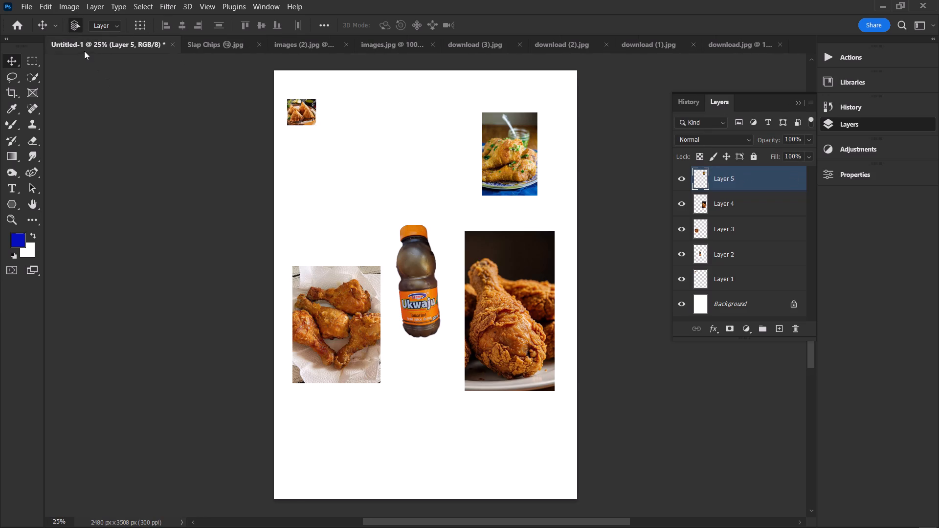
{"action": "key", "text": "ctrl+v"}
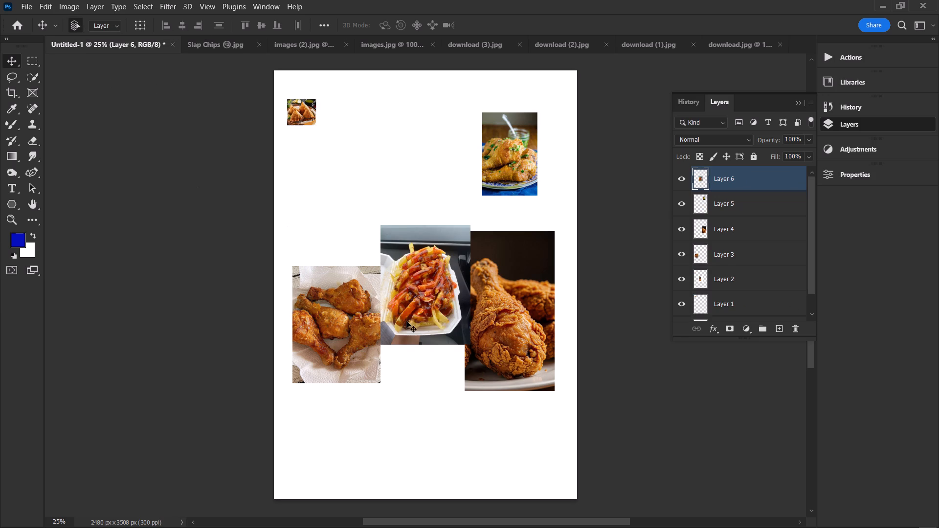
{"action": "left_click_drag", "start_coordinate": [430, 302], "coordinate": [408, 170]}
{"action": "left_click", "coordinate": [259, 43]}
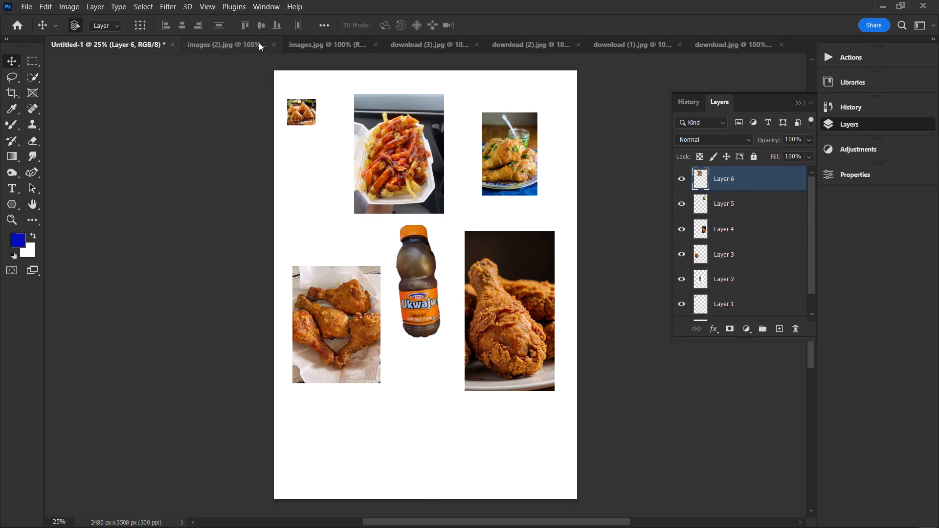
Crop both sides of images (2).jpg closer to the Embe bottle, to about 254 px wide at full height.
{"action": "left_click", "coordinate": [226, 43]}
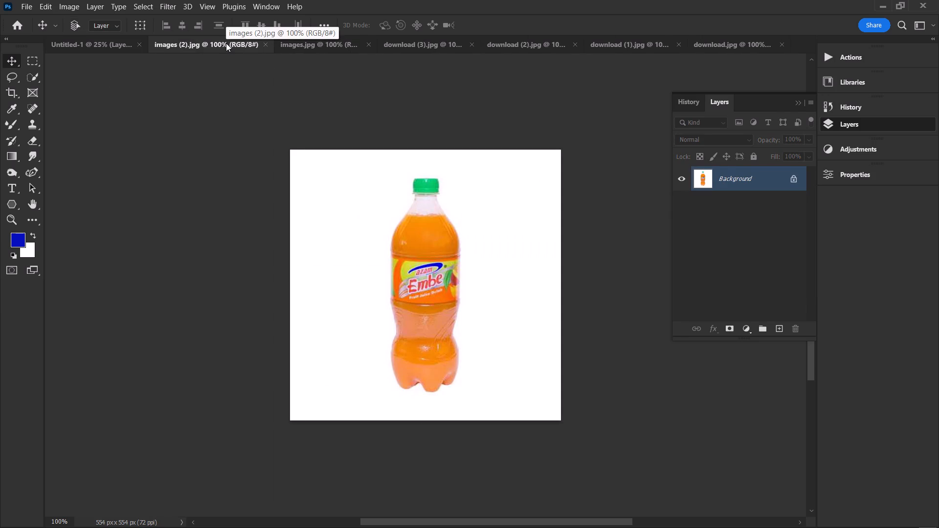
{"action": "key", "text": "ctrl+a"}
{"action": "key", "text": "ctrl+c"}
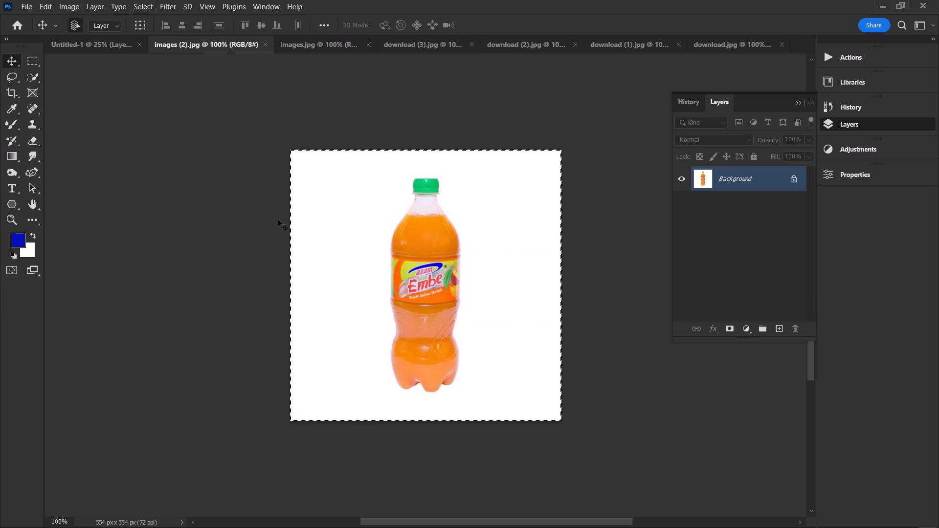
{"action": "double_click", "coordinate": [196, 225]}
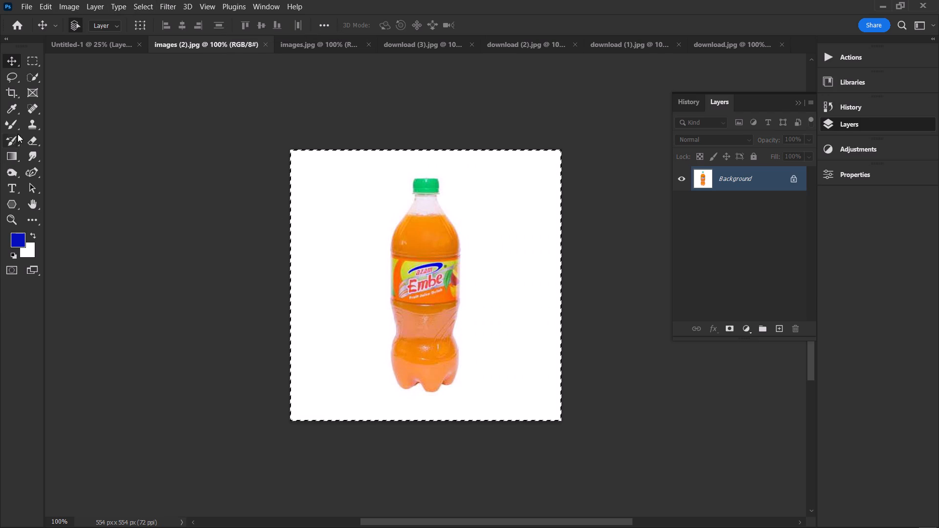
{"action": "left_click", "coordinate": [11, 95]}
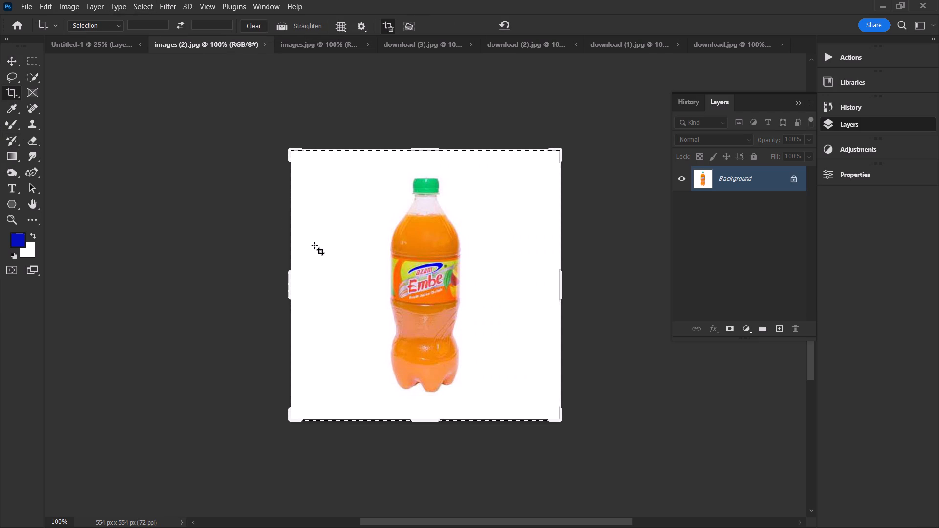
{"action": "left_click_drag", "start_coordinate": [293, 285], "coordinate": [331, 281]}
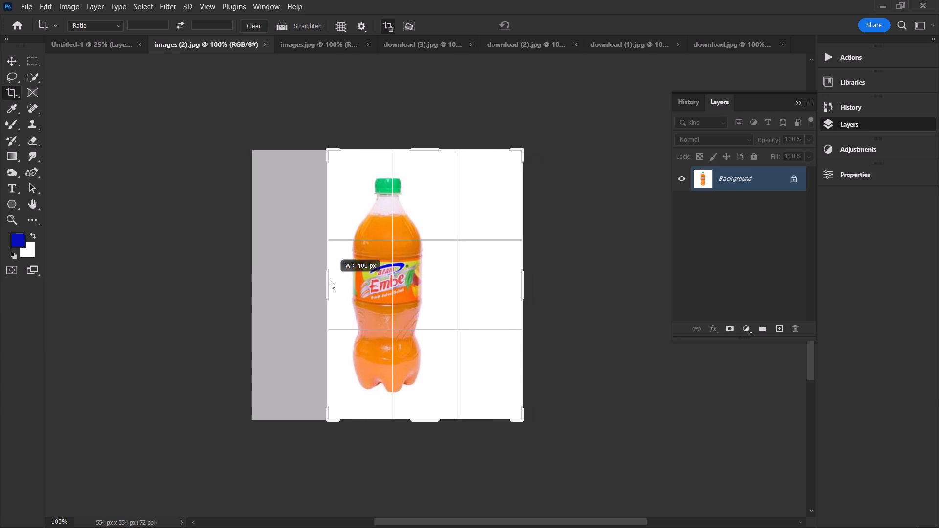
{"action": "left_click_drag", "start_coordinate": [331, 281], "coordinate": [330, 281]}
{"action": "left_click_drag", "start_coordinate": [525, 283], "coordinate": [475, 285]}
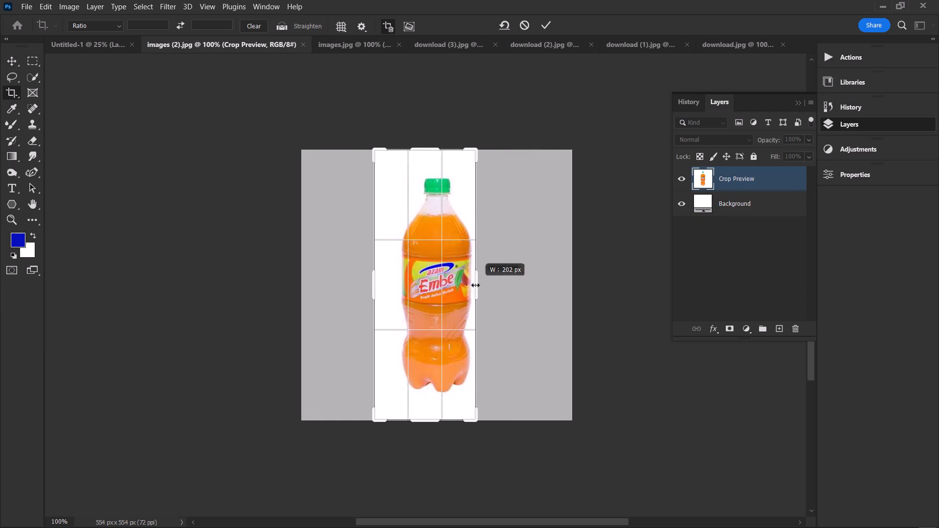
{"action": "left_click_drag", "start_coordinate": [475, 285], "coordinate": [489, 285]}
{"action": "key", "text": "Return"}
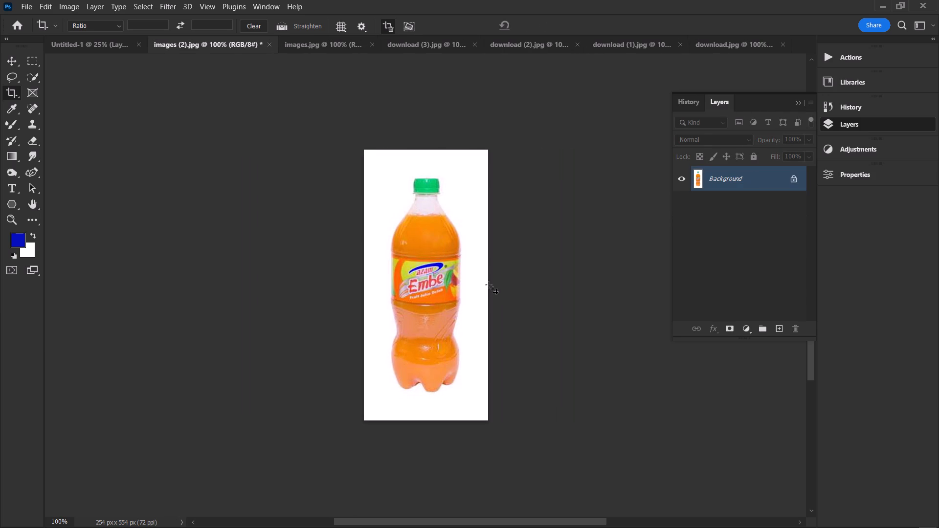
Copy the cropped Embe bottle picture into Untitled-1 and place it near the page's lower-left corner, below the fried chicken picture.
{"action": "key", "text": "ctrl+a"}
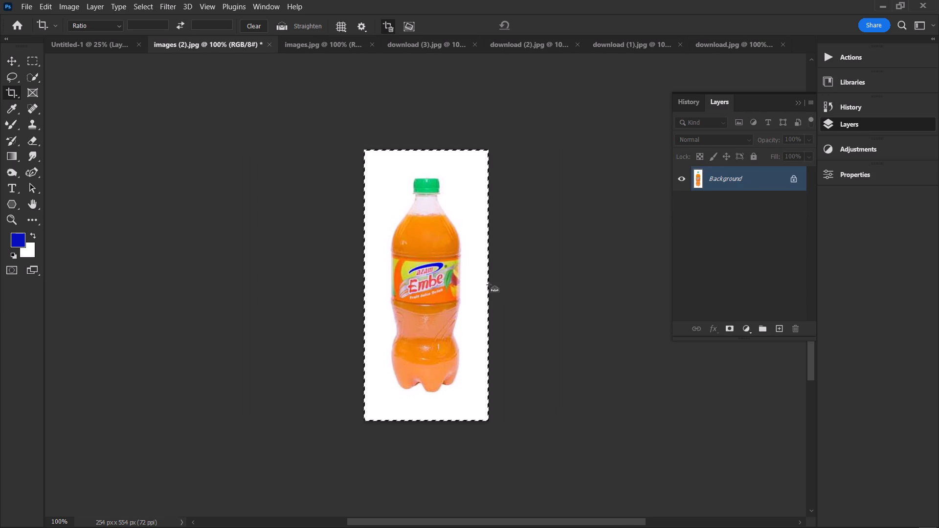
{"action": "key", "text": "ctrl+c"}
{"action": "left_click", "coordinate": [72, 40]}
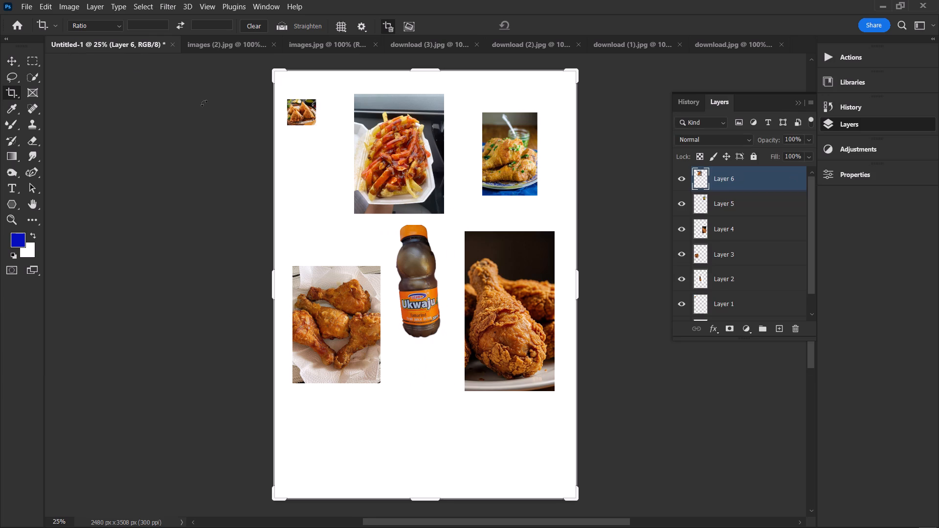
{"action": "left_click", "coordinate": [364, 424]}
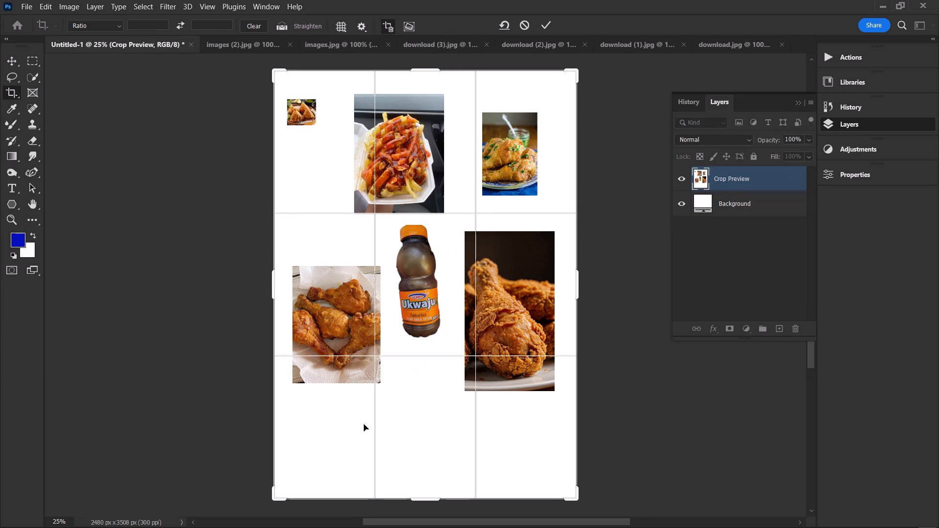
{"action": "left_click", "coordinate": [364, 424]}
{"action": "key", "text": "ctrl+v"}
{"action": "key", "text": "ctrl+v"}
{"action": "left_click", "coordinate": [36, 84]}
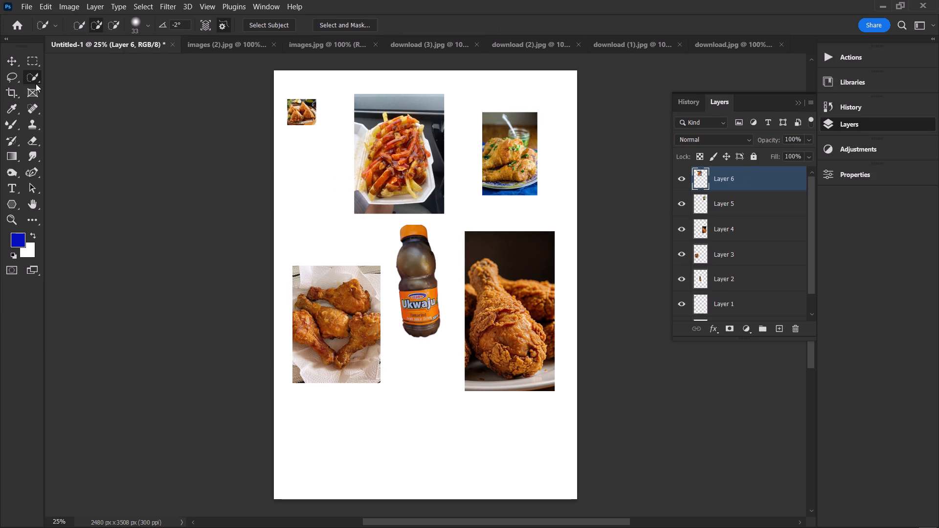
{"action": "key", "text": "ctrl+v"}
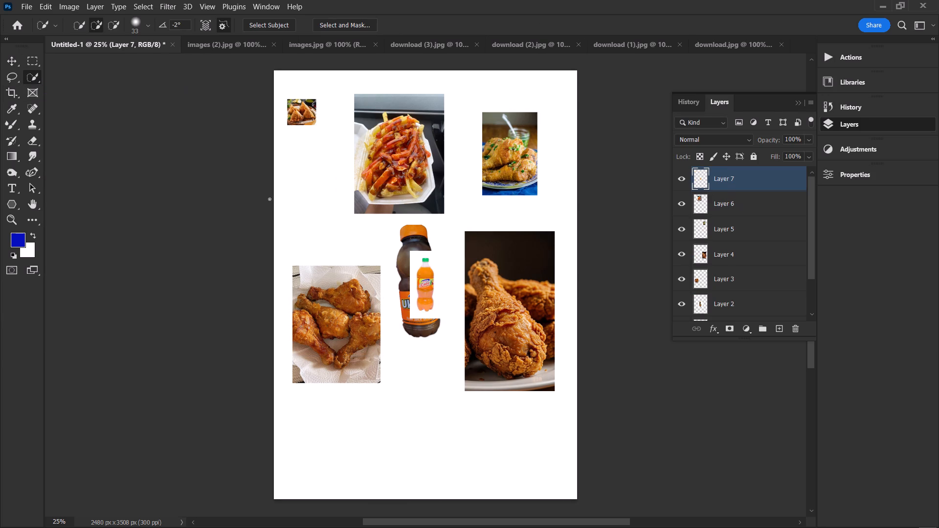
{"action": "left_click", "coordinate": [11, 63]}
{"action": "left_click_drag", "start_coordinate": [421, 308], "coordinate": [308, 518]}
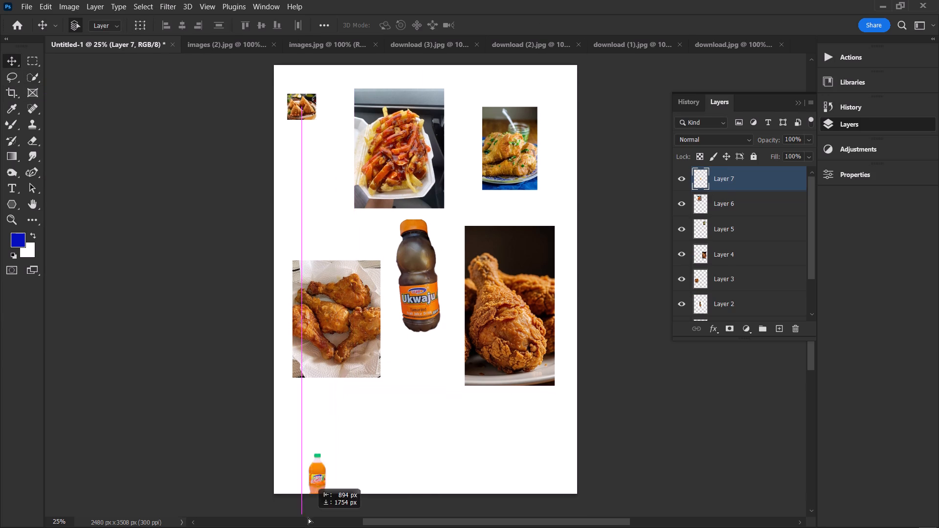
{"action": "left_click_drag", "start_coordinate": [308, 518], "coordinate": [318, 450]}
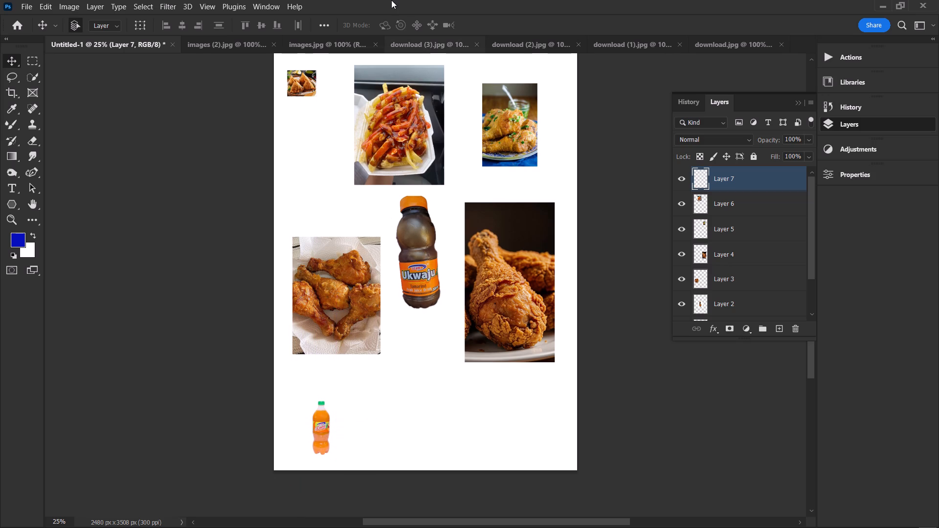
Close the images (2).jpg source document without saving its changes.
{"action": "left_click", "coordinate": [230, 39]}
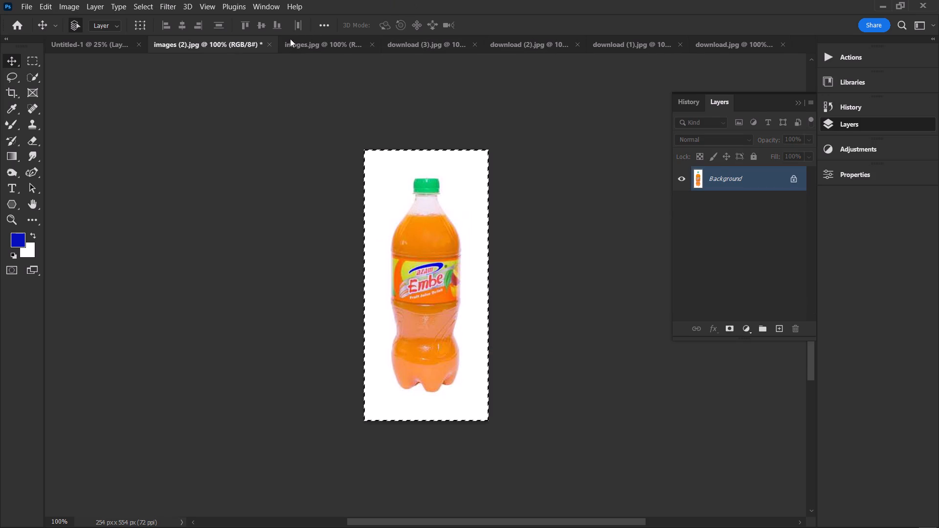
{"action": "left_click", "coordinate": [269, 44]}
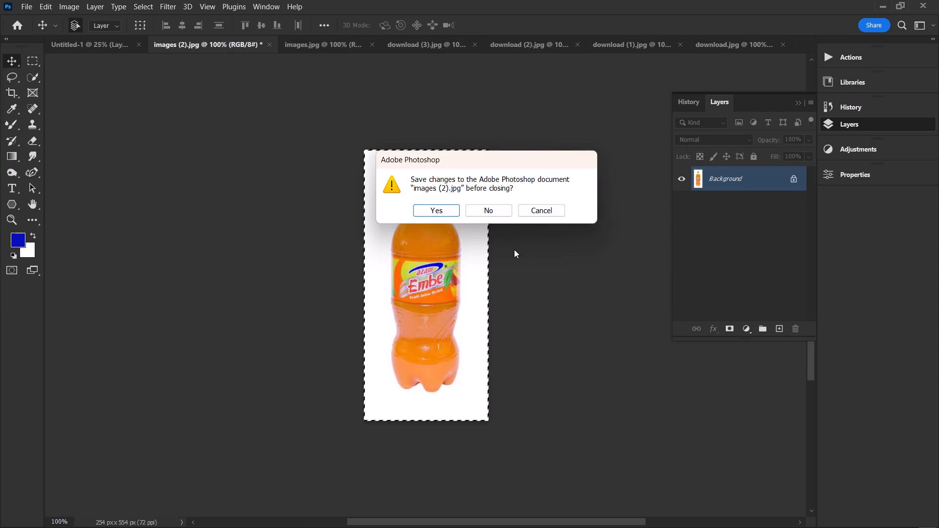
{"action": "left_click", "coordinate": [496, 209]}
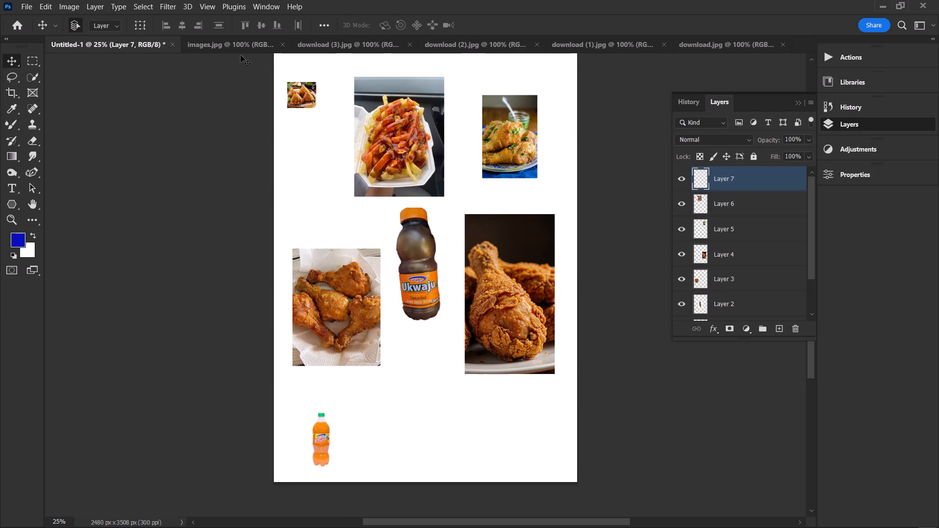
Copy the whole stuffed eggs picture from images.jpg into Untitled-1, place it below the Ukwaju bottle, and close the source document.
{"action": "left_click", "coordinate": [227, 41]}
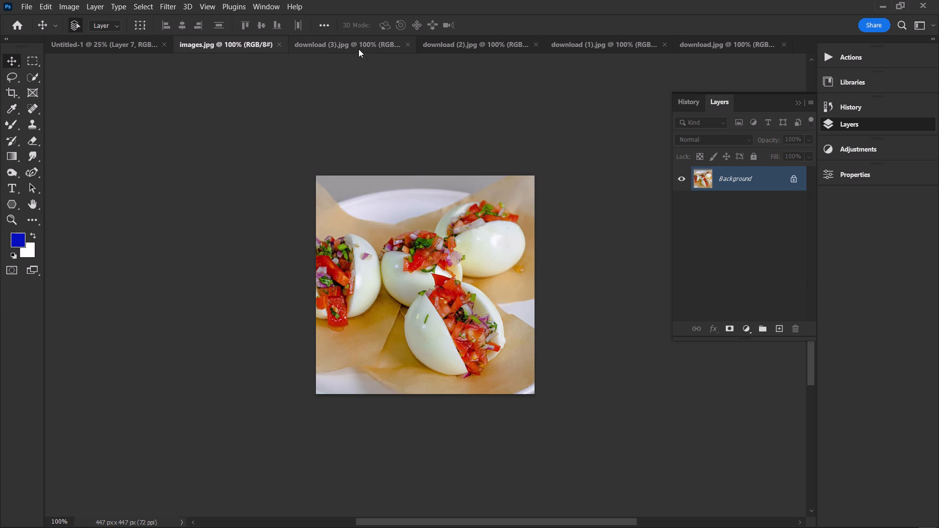
{"action": "left_click", "coordinate": [357, 44]}
{"action": "left_click", "coordinate": [240, 47]}
{"action": "key", "text": "ctrl+a"}
{"action": "key", "text": "ctrl+c"}
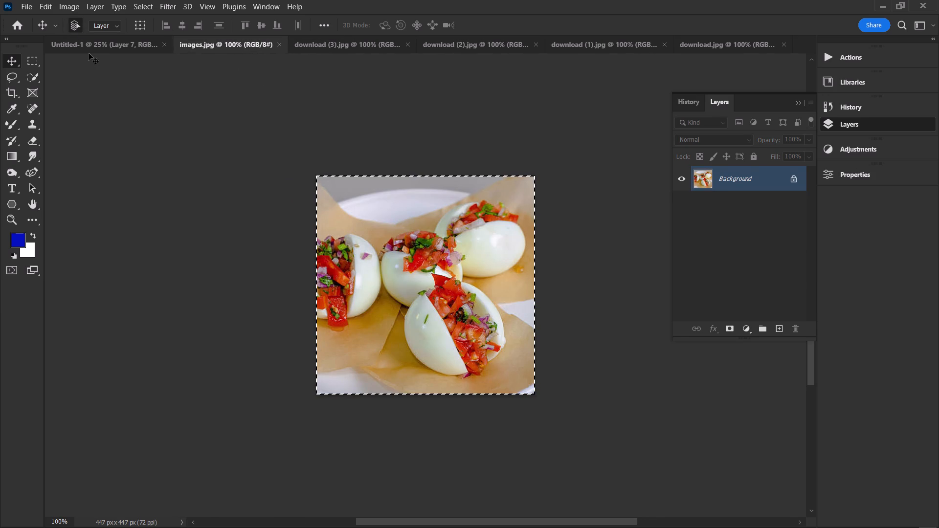
{"action": "left_click", "coordinate": [94, 47]}
{"action": "key", "text": "ctrl+v"}
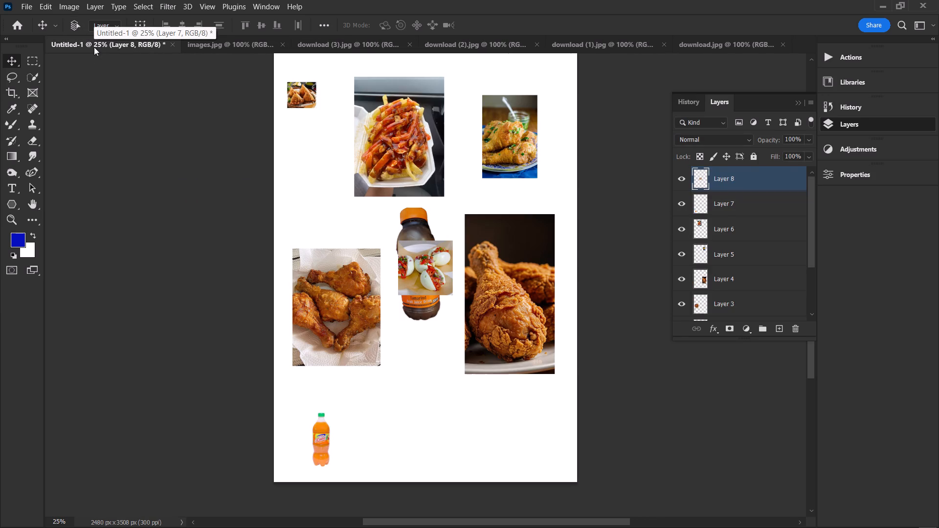
{"action": "left_click_drag", "start_coordinate": [426, 269], "coordinate": [423, 386]}
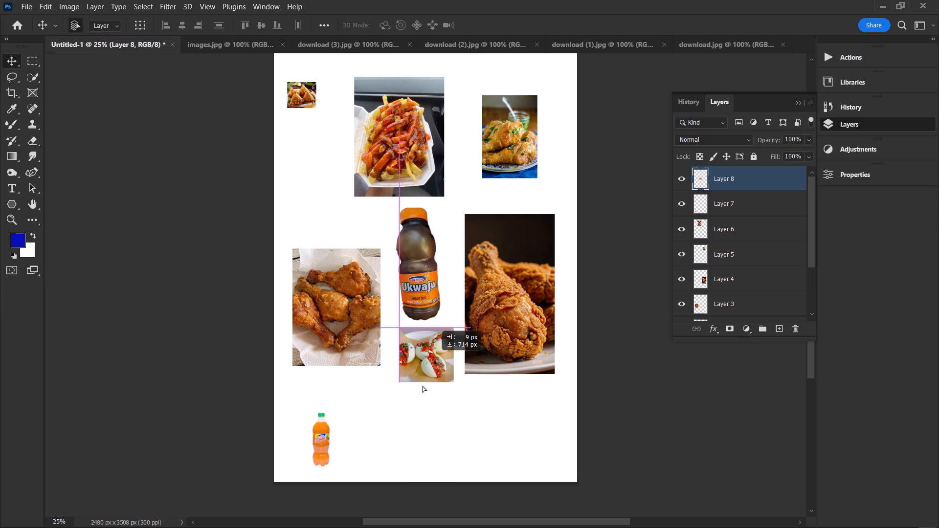
{"action": "left_click_drag", "start_coordinate": [423, 386], "coordinate": [414, 409]}
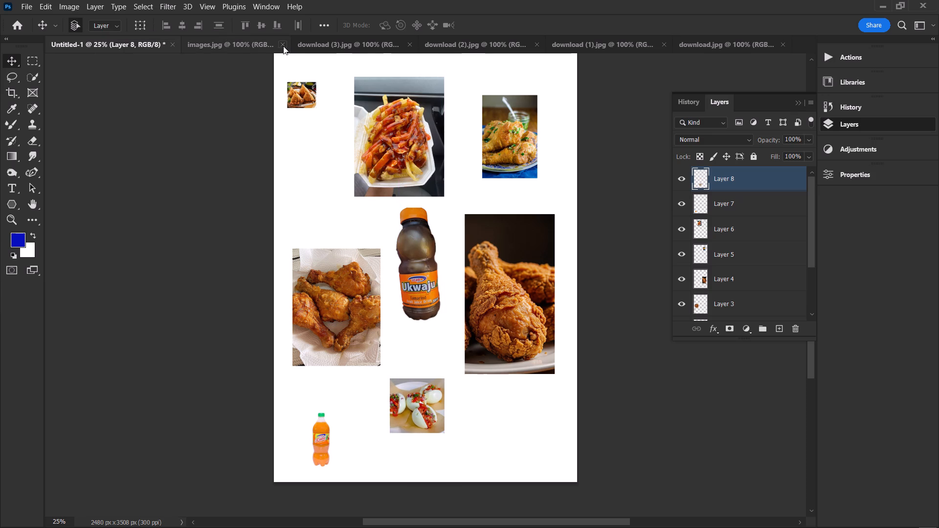
{"action": "left_click", "coordinate": [283, 46]}
Close the download (3).jpg source document.
{"action": "left_click", "coordinate": [307, 42]}
Copy the whole sausages picture from download (2).jpg into Untitled-1, place it below the samosa picture, and close the source document.
{"action": "left_click", "coordinate": [277, 42]}
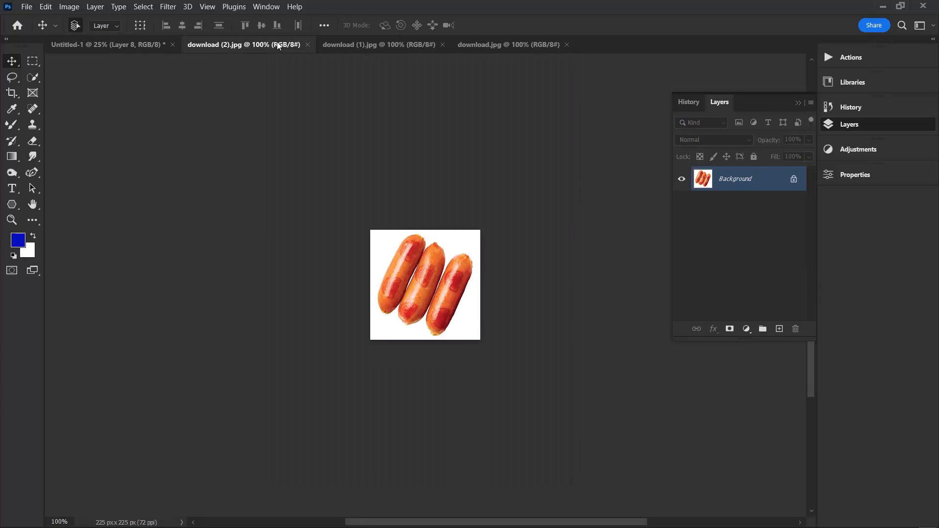
{"action": "key", "text": "ctrl+a"}
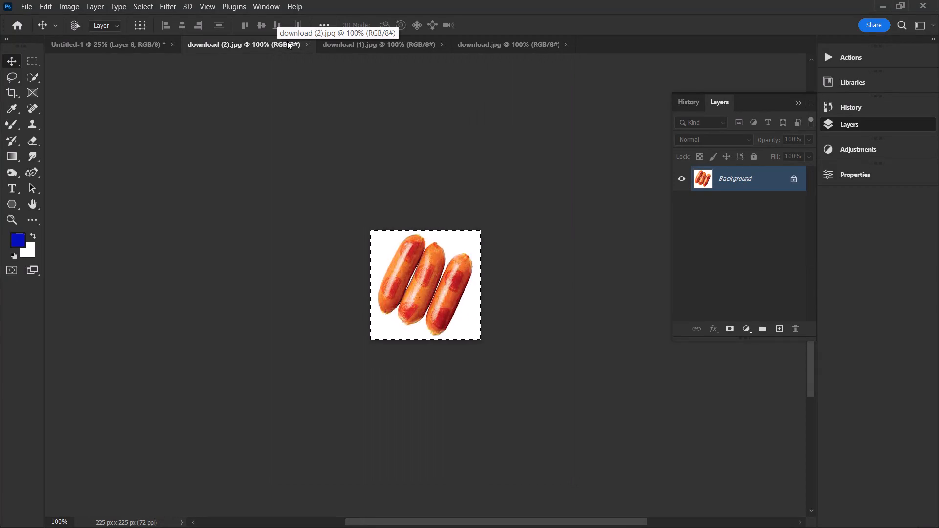
{"action": "key", "text": "ctrl+c"}
{"action": "left_click", "coordinate": [137, 40]}
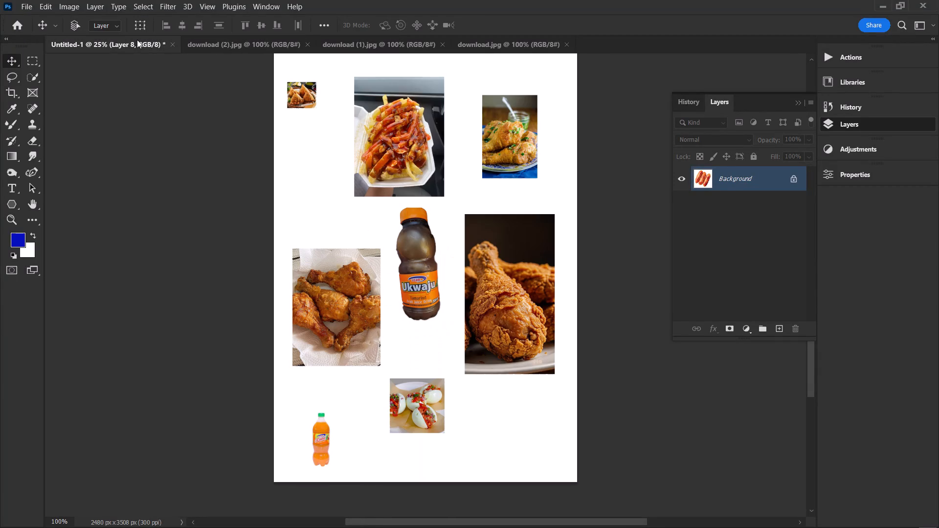
{"action": "key", "text": "ctrl+v"}
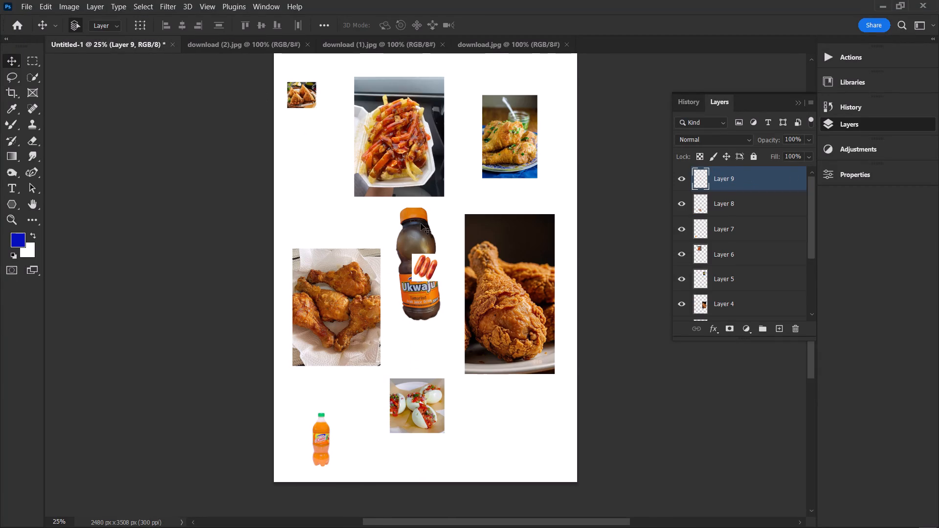
{"action": "left_click_drag", "start_coordinate": [427, 271], "coordinate": [335, 210]}
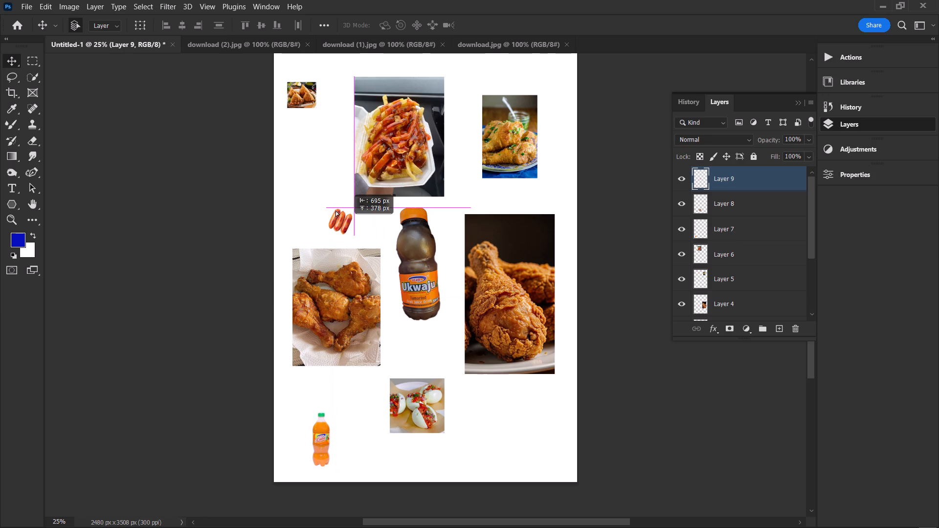
{"action": "left_click_drag", "start_coordinate": [335, 210], "coordinate": [301, 174]}
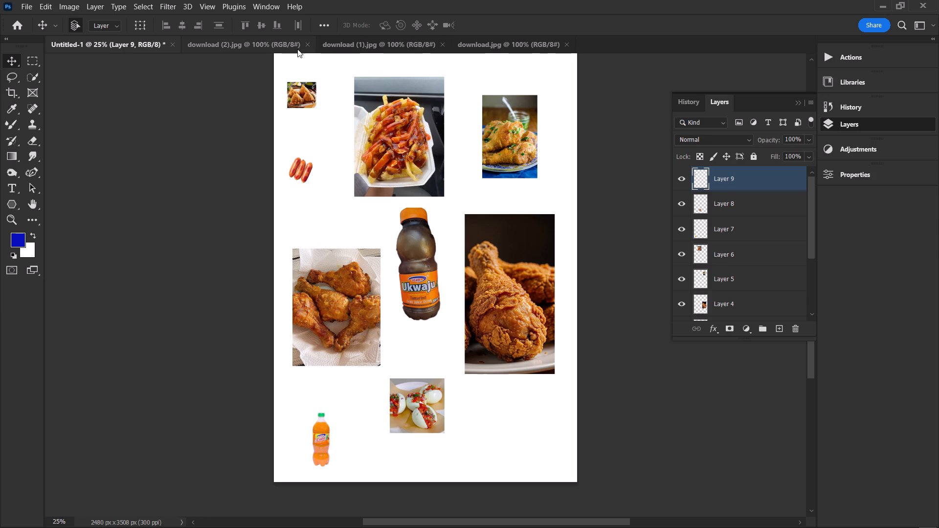
{"action": "left_click", "coordinate": [307, 43]}
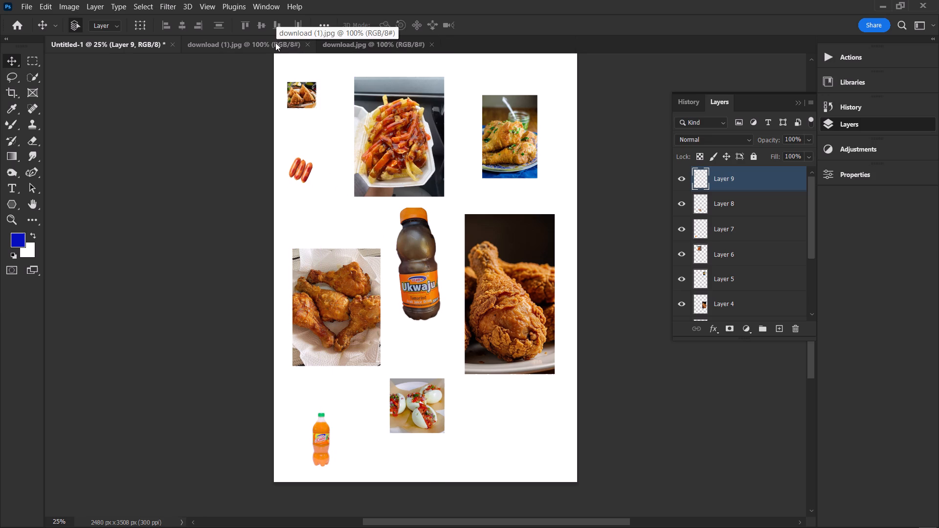
Check the remaining download (1).jpg and download.jpg source documents and close both, keeping only Untitled-1 open.
{"action": "left_click", "coordinate": [275, 43]}
{"action": "left_click", "coordinate": [340, 44]}
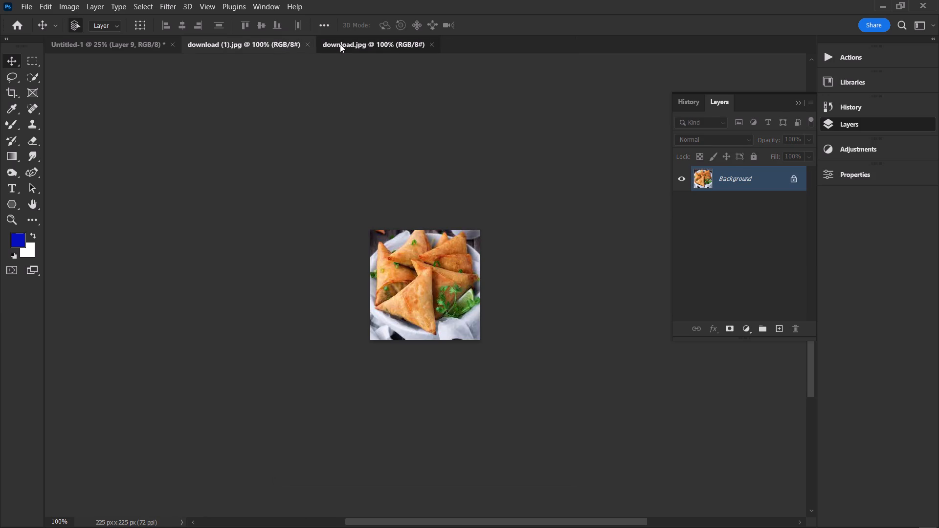
{"action": "left_click", "coordinate": [223, 43]}
{"action": "left_click", "coordinate": [145, 46]}
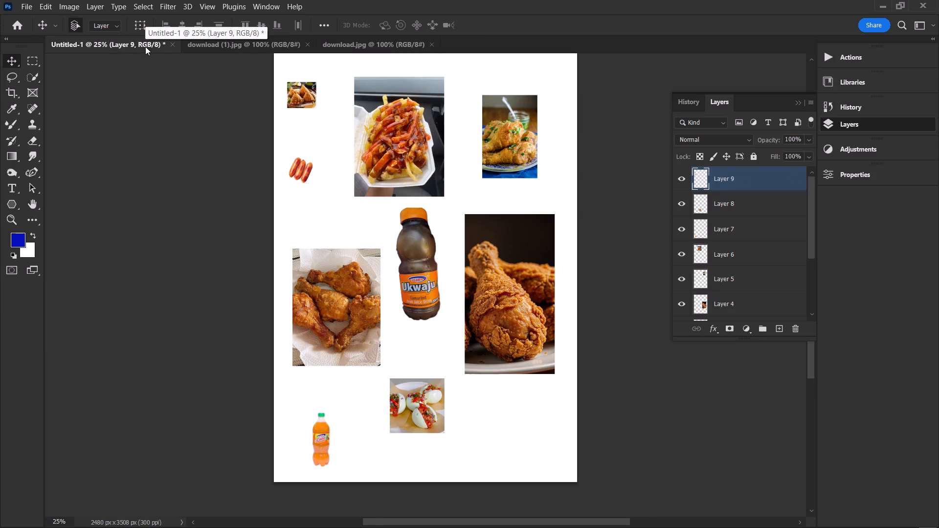
{"action": "left_click", "coordinate": [309, 46]}
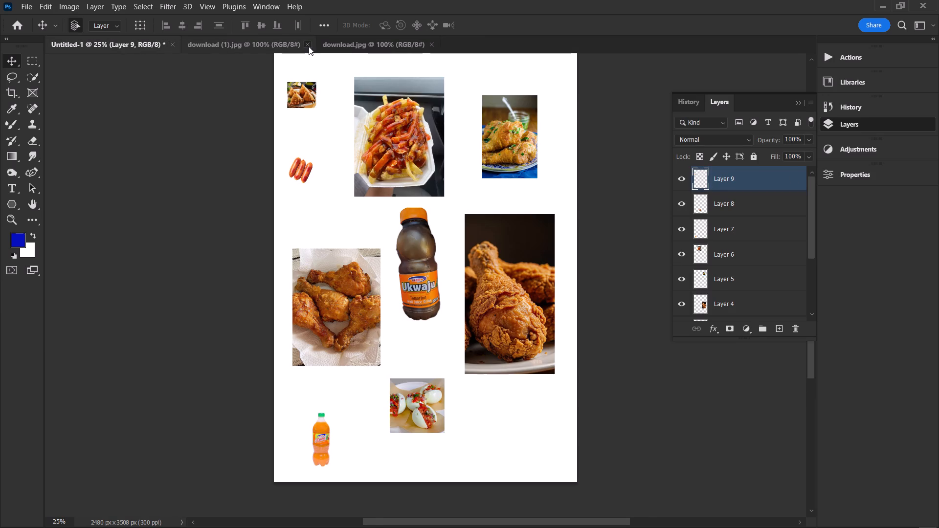
{"action": "left_click", "coordinate": [296, 44]}
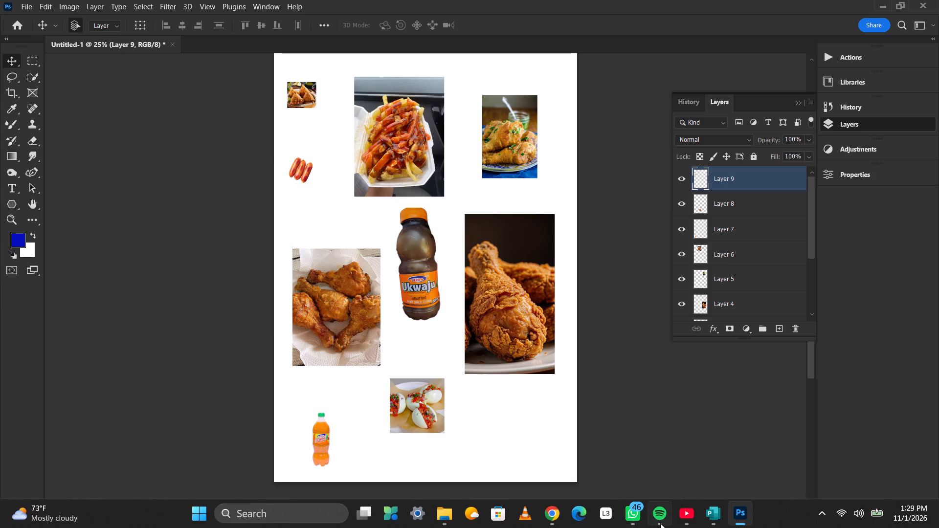
Switch to Spotify, show the playback queue and search for "lil maina".
{"action": "left_click", "coordinate": [660, 523]}
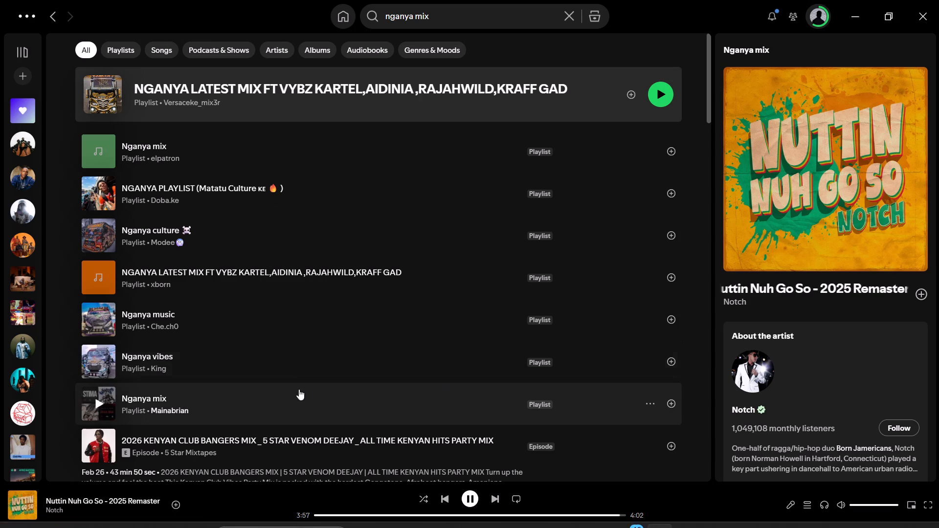
{"action": "left_click", "coordinate": [805, 503]}
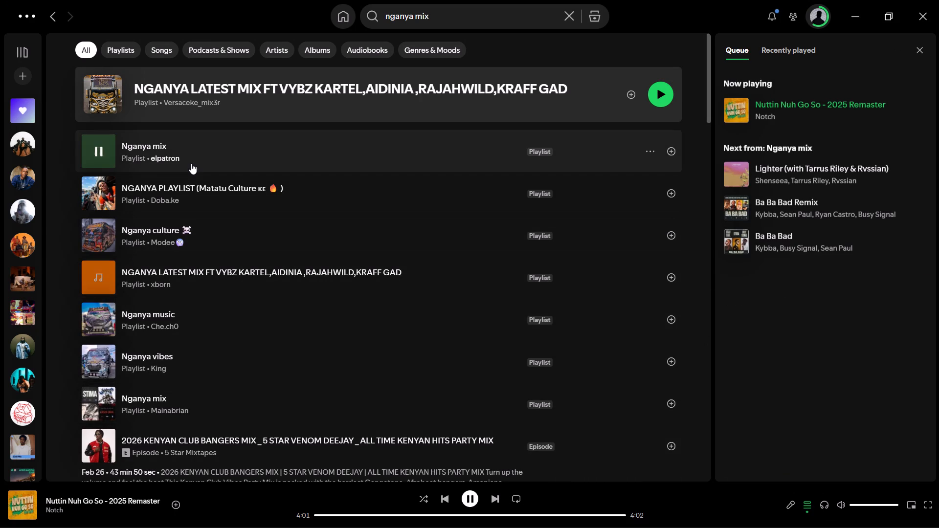
{"action": "left_click_drag", "start_coordinate": [439, 16], "coordinate": [137, 70]}
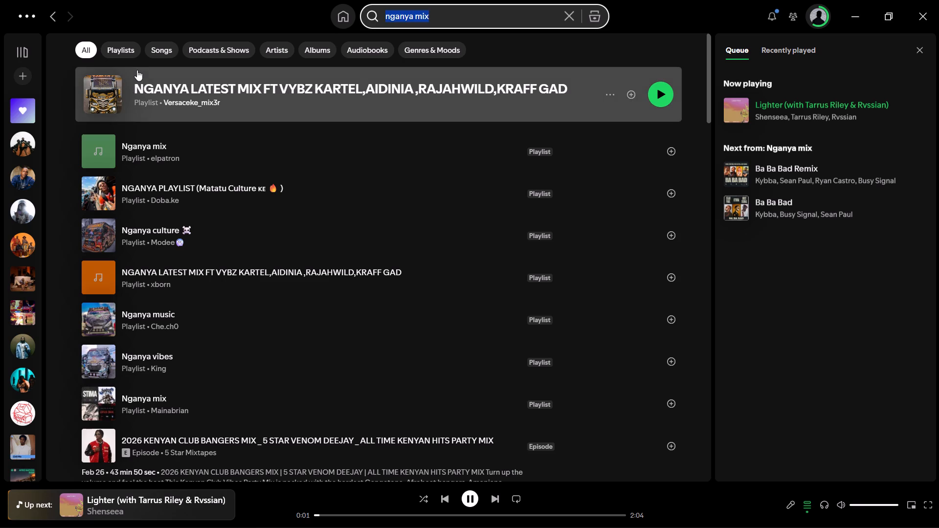
{"action": "type", "text": "lil"}
{"action": "key", "text": "space"}
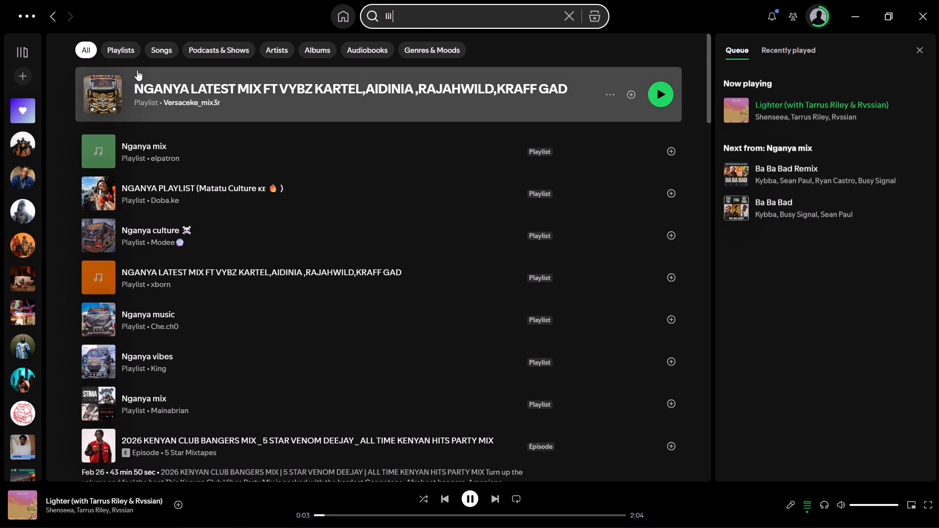
{"action": "type", "text": "maina"}
{"action": "key", "text": "Return"}
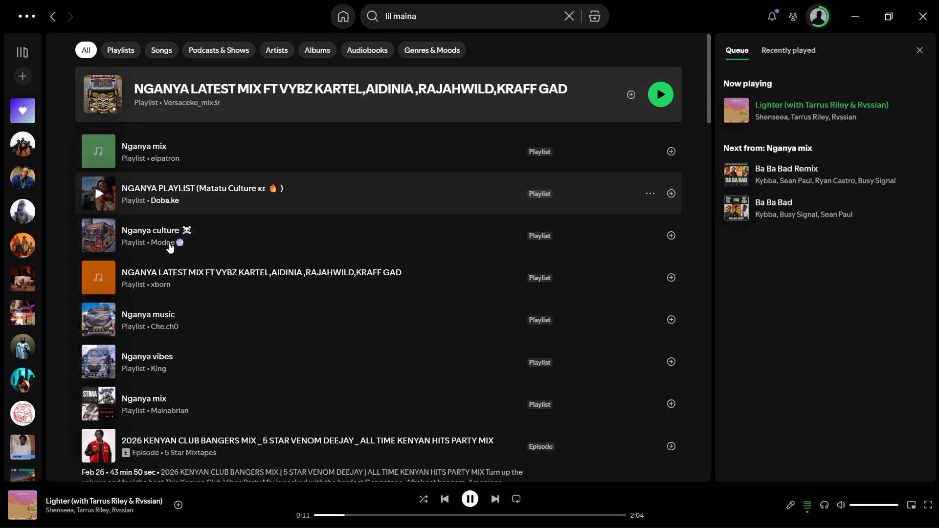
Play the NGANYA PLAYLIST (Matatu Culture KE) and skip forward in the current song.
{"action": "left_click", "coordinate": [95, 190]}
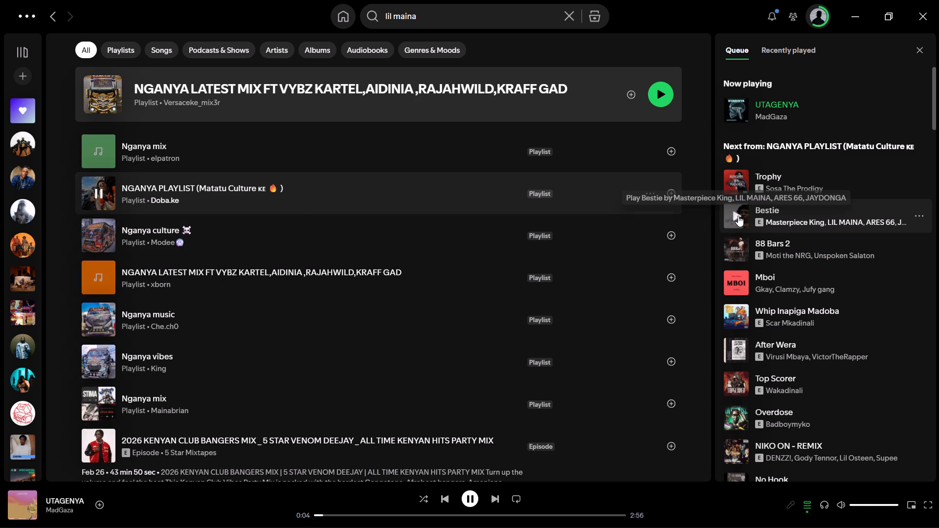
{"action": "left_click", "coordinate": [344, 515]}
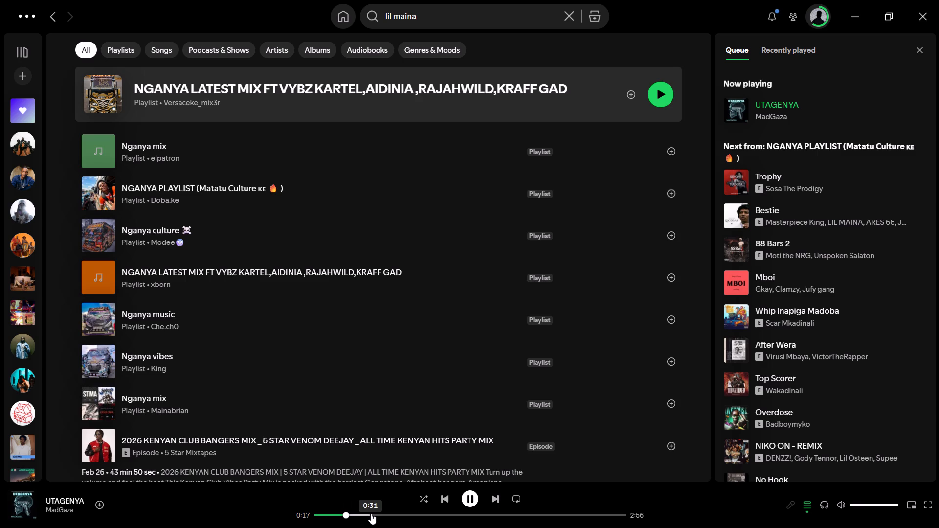
Skip further ahead in the current song, then play Bestie from the queue.
{"action": "left_click", "coordinate": [389, 515]}
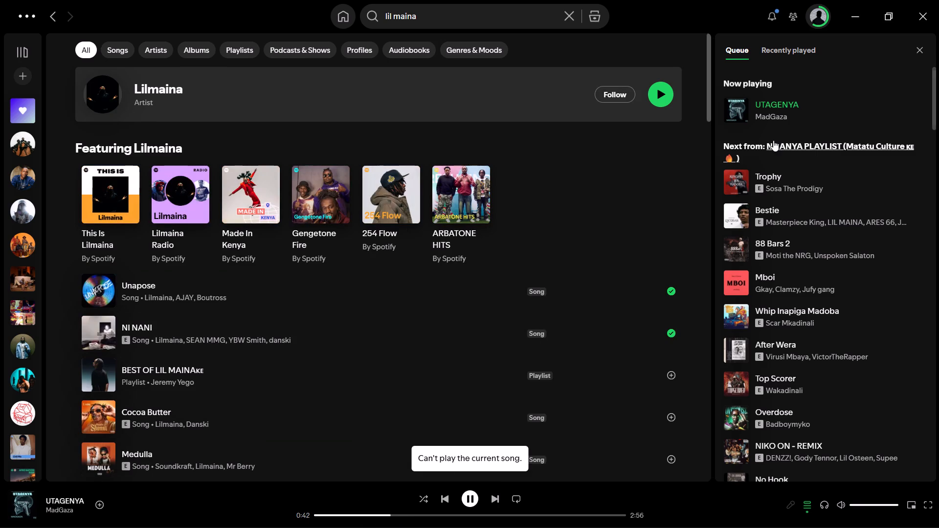
{"action": "left_click", "coordinate": [737, 215]}
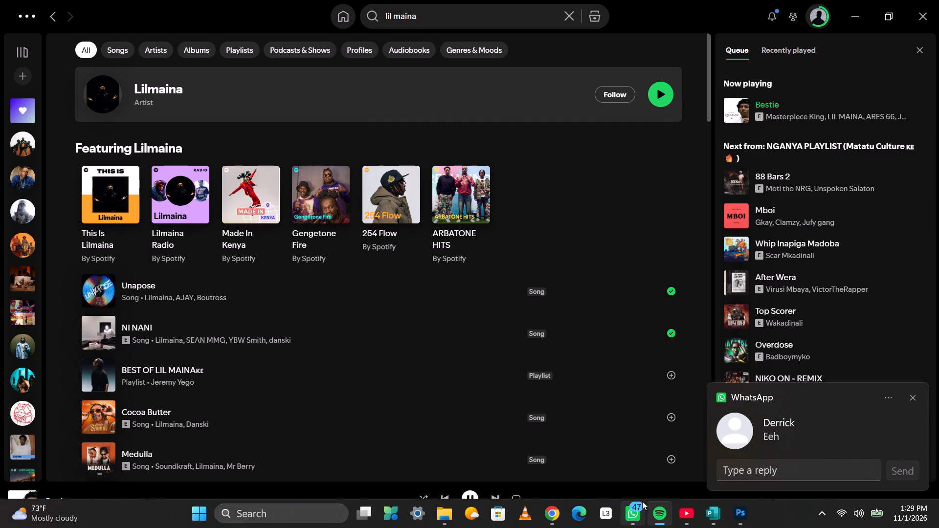
Switch back to Photoshop with the Untitled-1 food and drink picture document.
{"action": "double_click", "coordinate": [717, 526]}
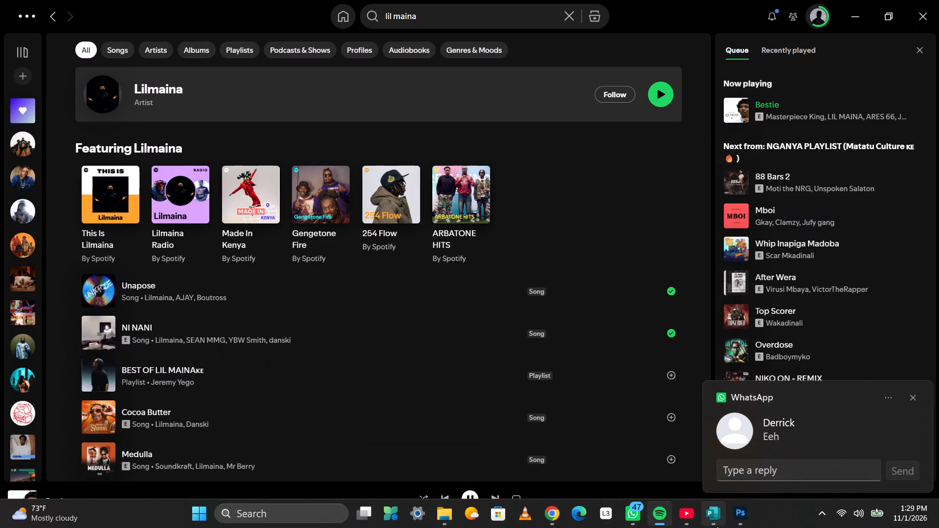
{"action": "left_click", "coordinate": [732, 518]}
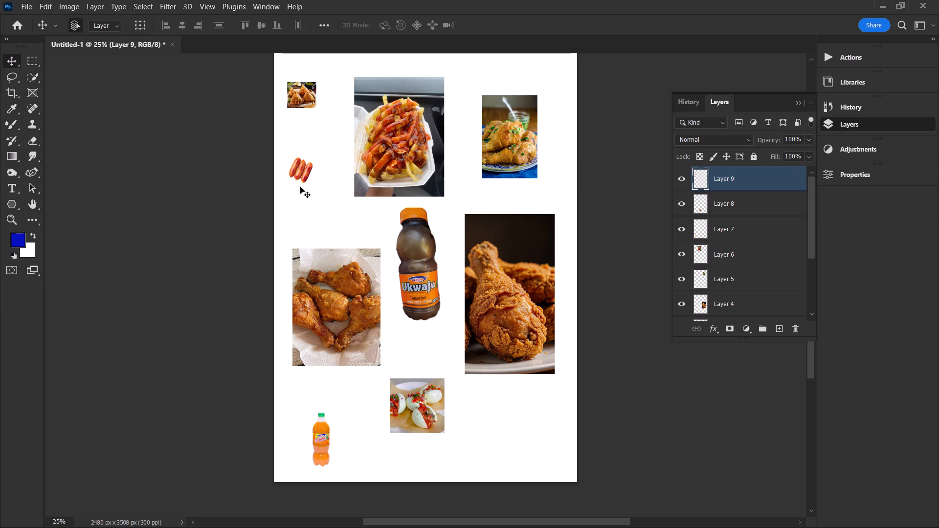
Back in Photoshop, move the sausages and the samosa picture side by side below the large drumstick picture, near the page's lower-right corner.
{"action": "left_click_drag", "start_coordinate": [296, 176], "coordinate": [496, 426]}
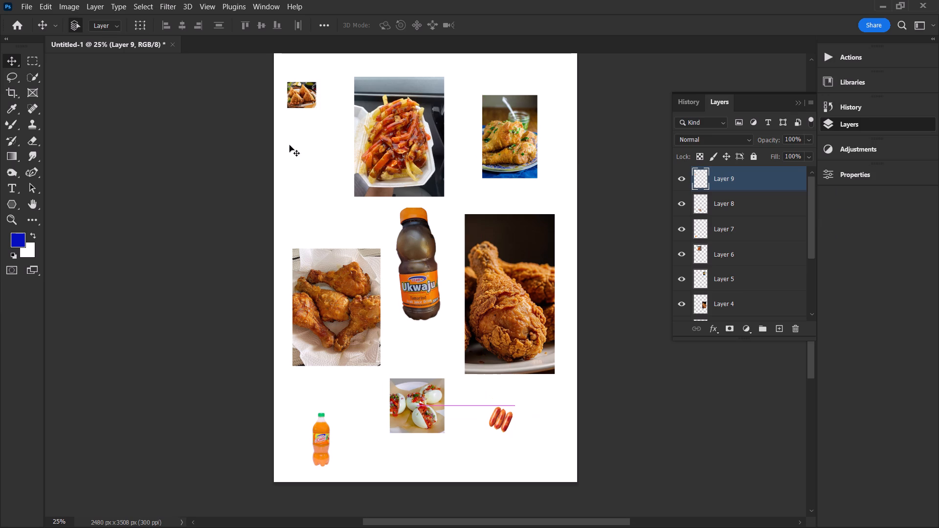
{"action": "left_click_drag", "start_coordinate": [299, 96], "coordinate": [502, 428]}
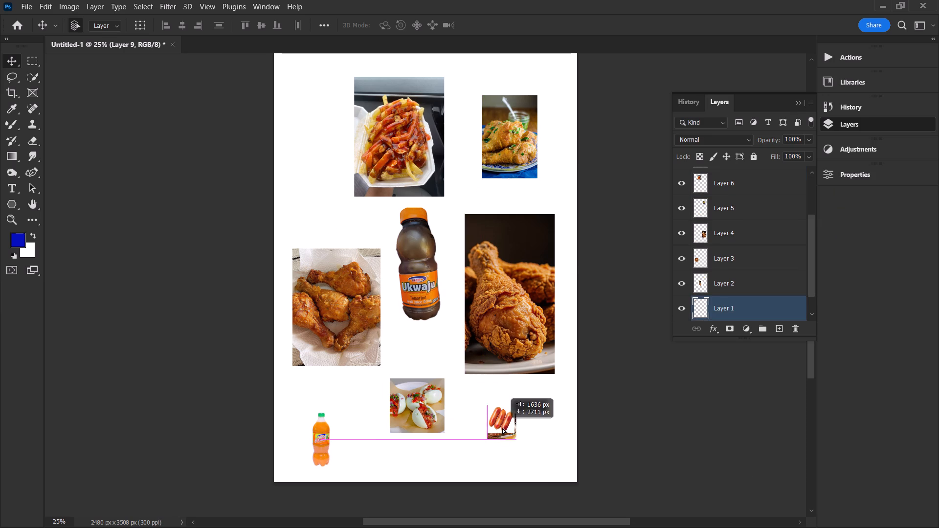
{"action": "left_click_drag", "start_coordinate": [502, 428], "coordinate": [533, 440]}
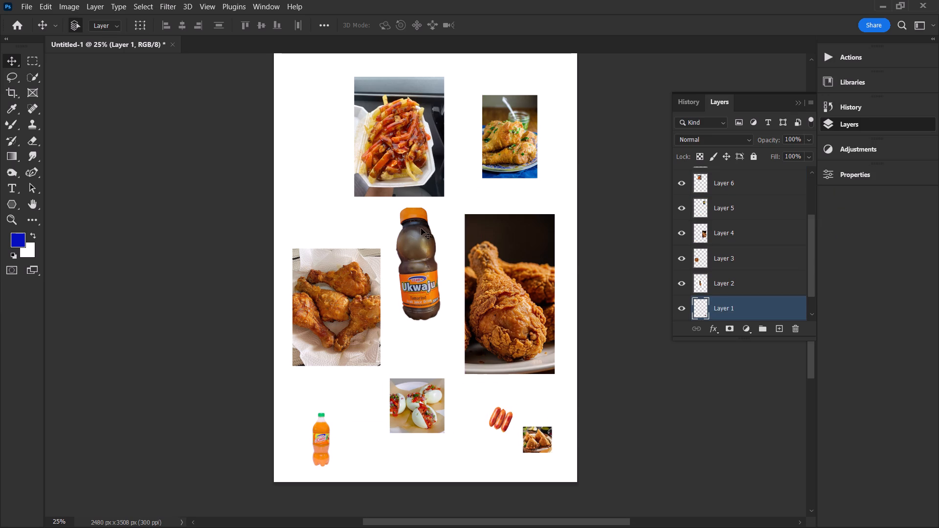
Move the Slap Chips picture to the page's upper-left corner, above the fried chicken picture.
{"action": "left_click_drag", "start_coordinate": [398, 148], "coordinate": [331, 147]}
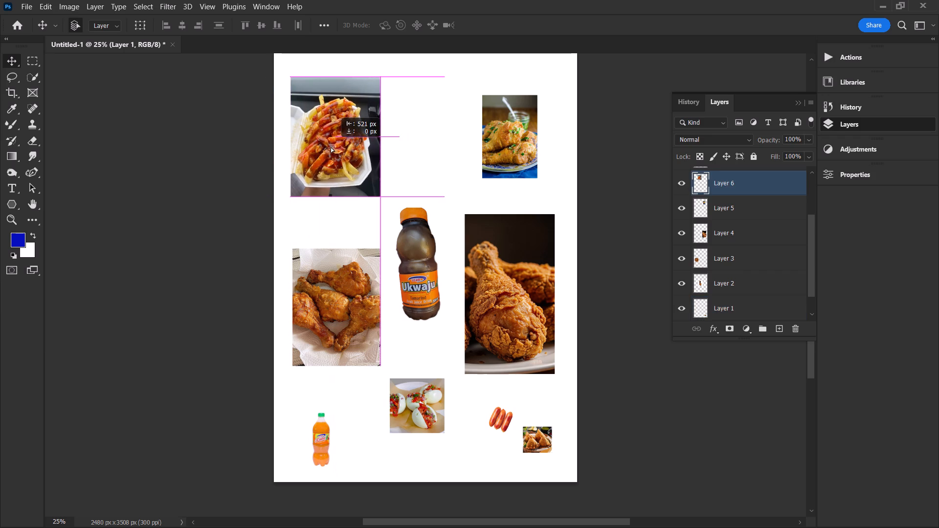
{"action": "left_click_drag", "start_coordinate": [331, 147], "coordinate": [328, 147]}
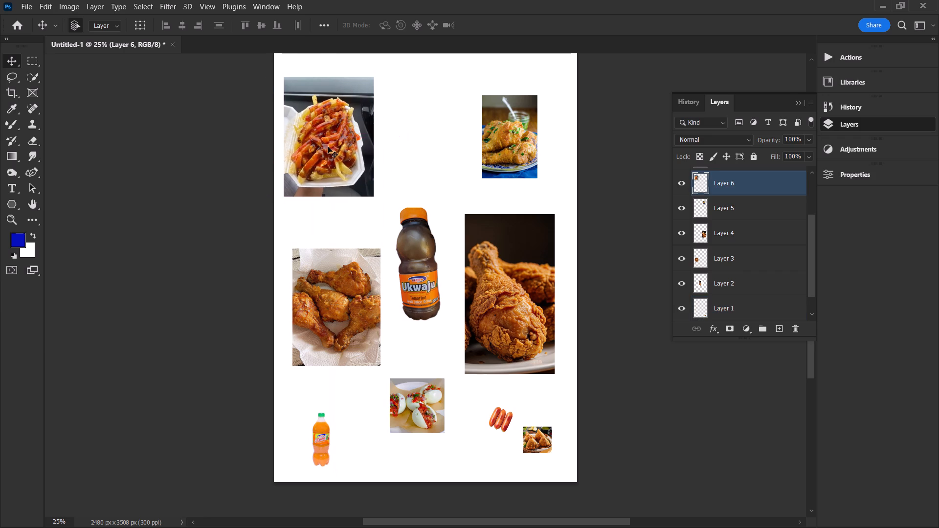
{"action": "left_click", "coordinate": [328, 147]}
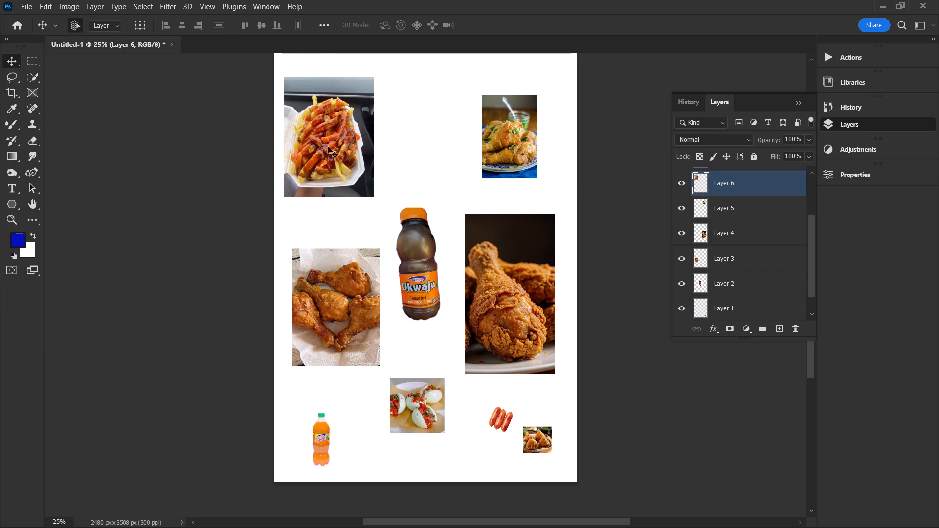
{"action": "double_click", "coordinate": [328, 147]}
{"action": "double_click", "coordinate": [319, 126]}
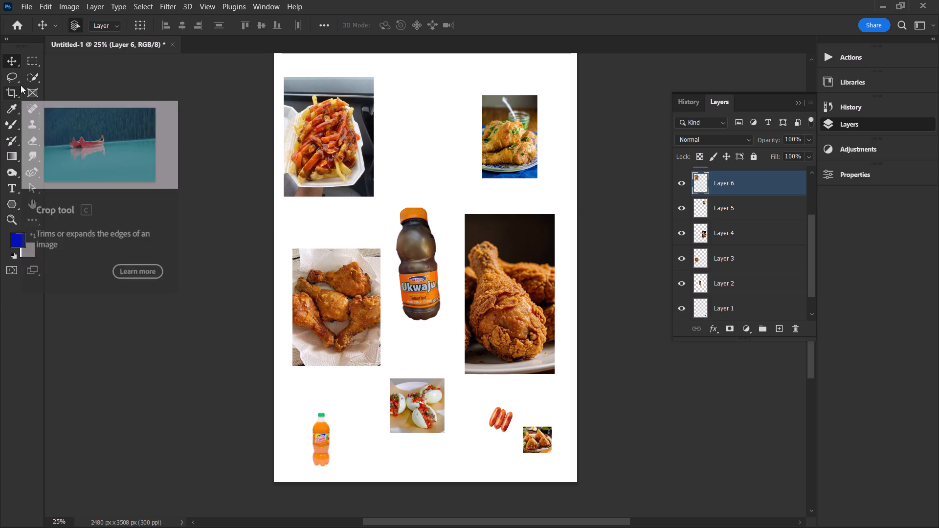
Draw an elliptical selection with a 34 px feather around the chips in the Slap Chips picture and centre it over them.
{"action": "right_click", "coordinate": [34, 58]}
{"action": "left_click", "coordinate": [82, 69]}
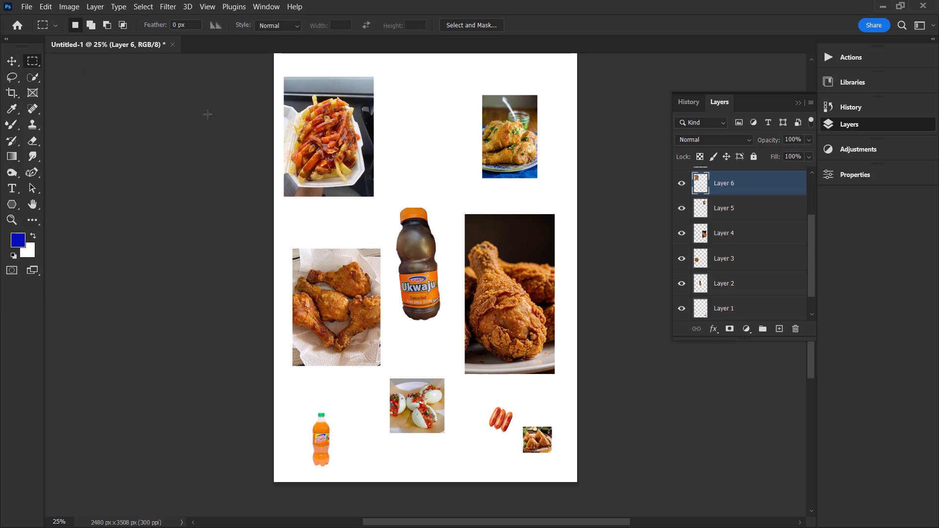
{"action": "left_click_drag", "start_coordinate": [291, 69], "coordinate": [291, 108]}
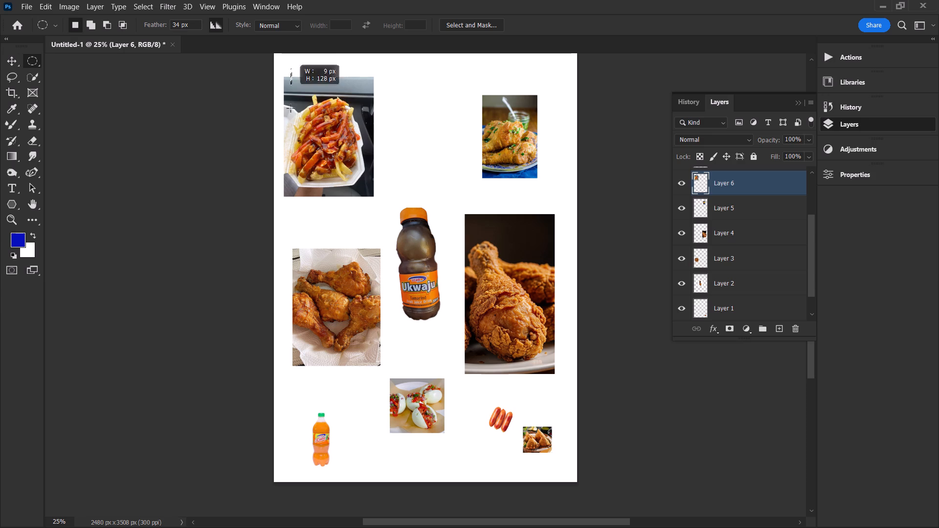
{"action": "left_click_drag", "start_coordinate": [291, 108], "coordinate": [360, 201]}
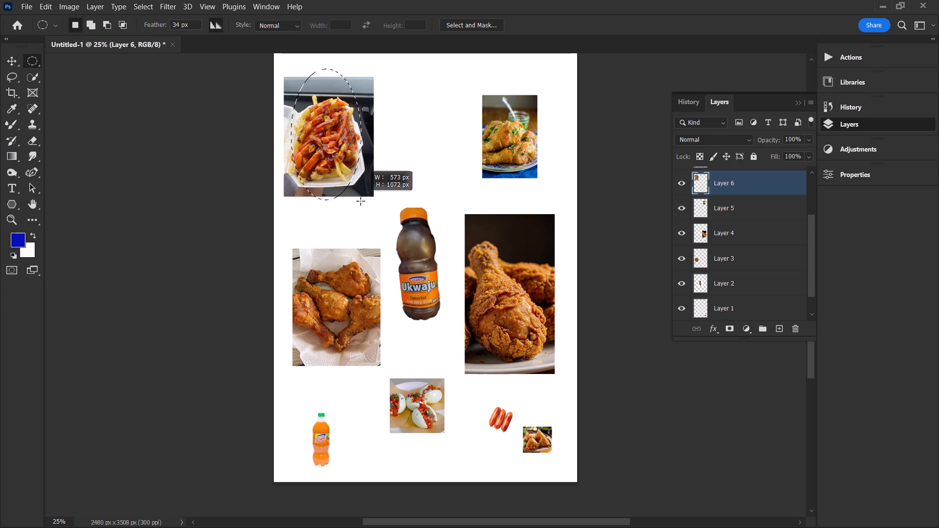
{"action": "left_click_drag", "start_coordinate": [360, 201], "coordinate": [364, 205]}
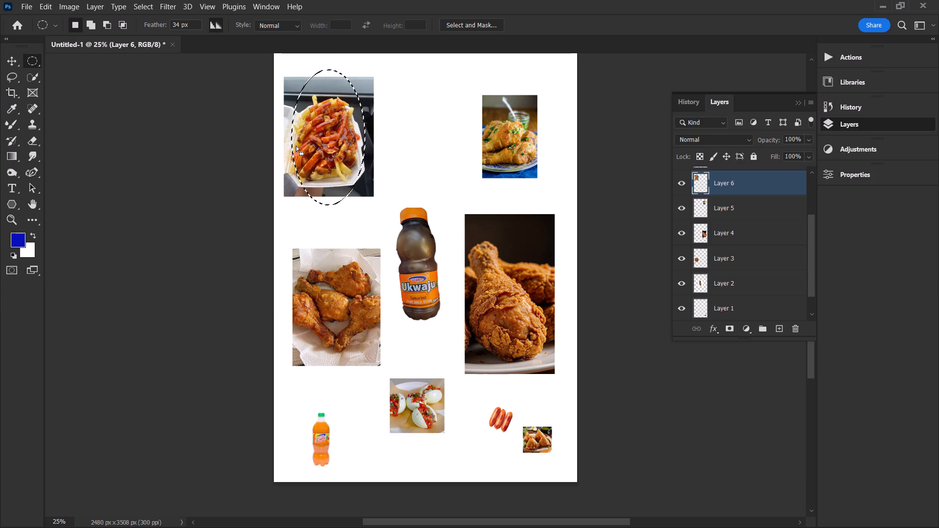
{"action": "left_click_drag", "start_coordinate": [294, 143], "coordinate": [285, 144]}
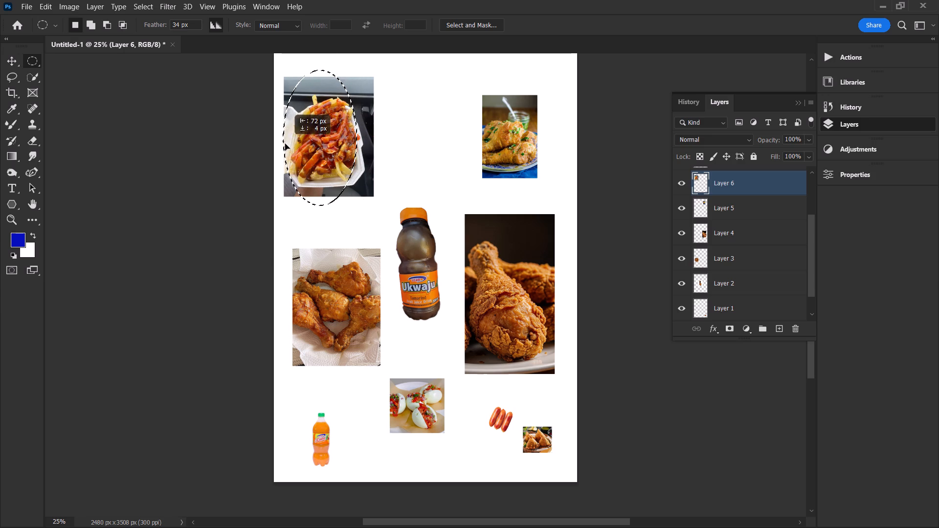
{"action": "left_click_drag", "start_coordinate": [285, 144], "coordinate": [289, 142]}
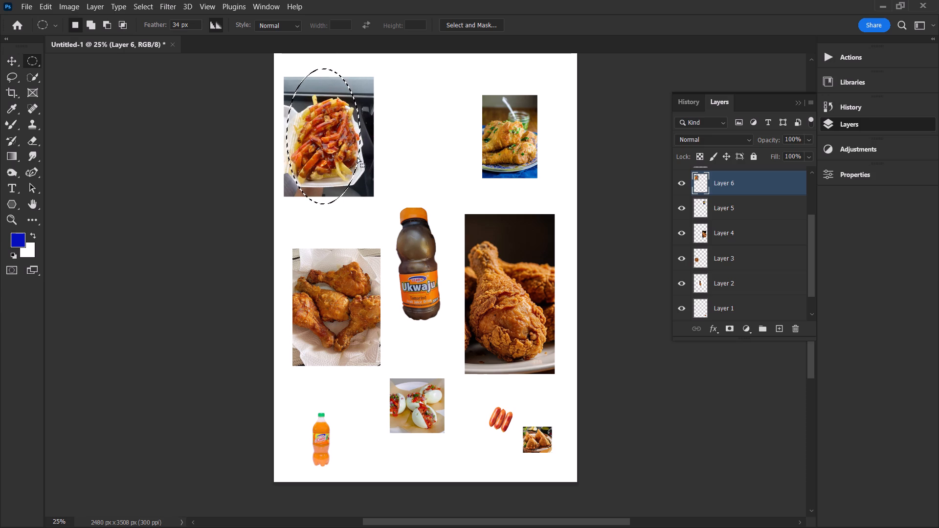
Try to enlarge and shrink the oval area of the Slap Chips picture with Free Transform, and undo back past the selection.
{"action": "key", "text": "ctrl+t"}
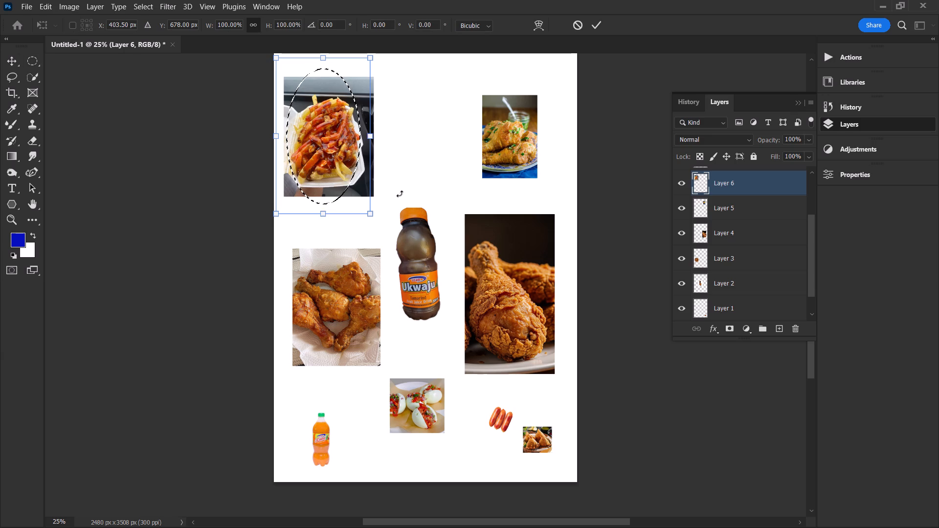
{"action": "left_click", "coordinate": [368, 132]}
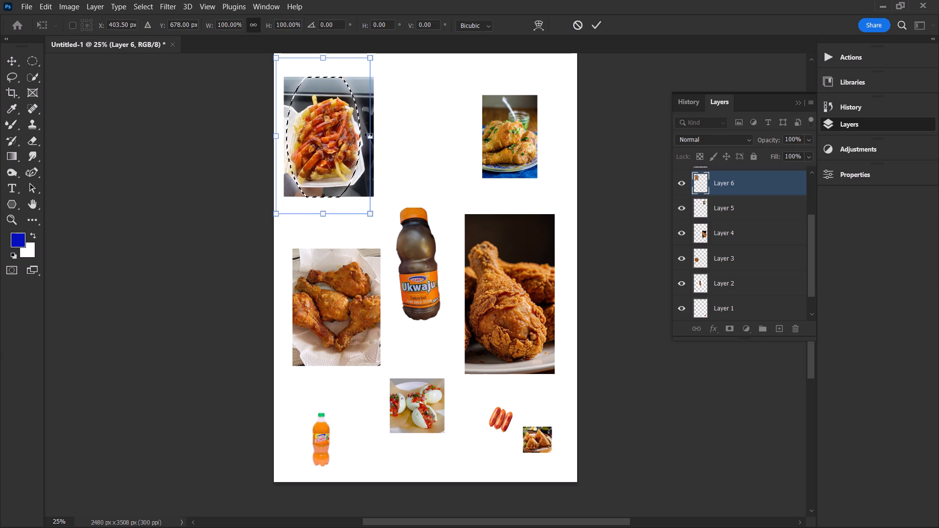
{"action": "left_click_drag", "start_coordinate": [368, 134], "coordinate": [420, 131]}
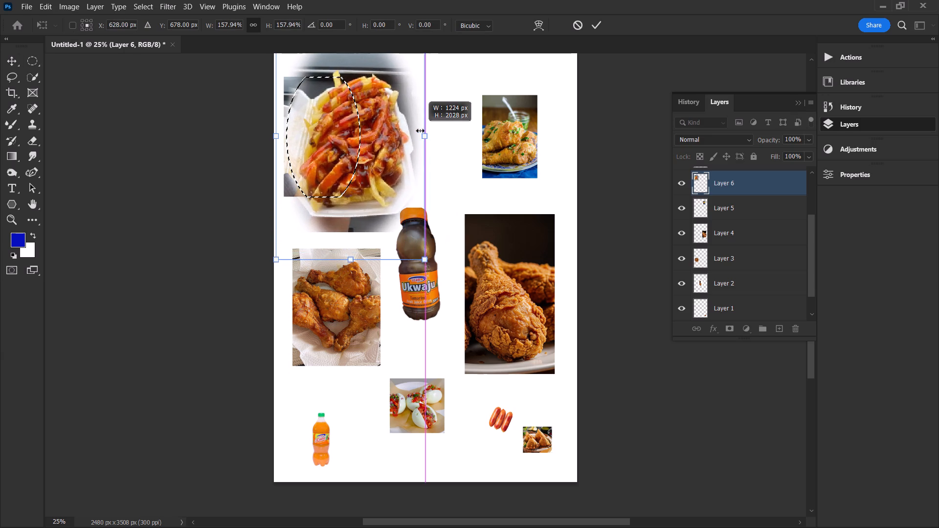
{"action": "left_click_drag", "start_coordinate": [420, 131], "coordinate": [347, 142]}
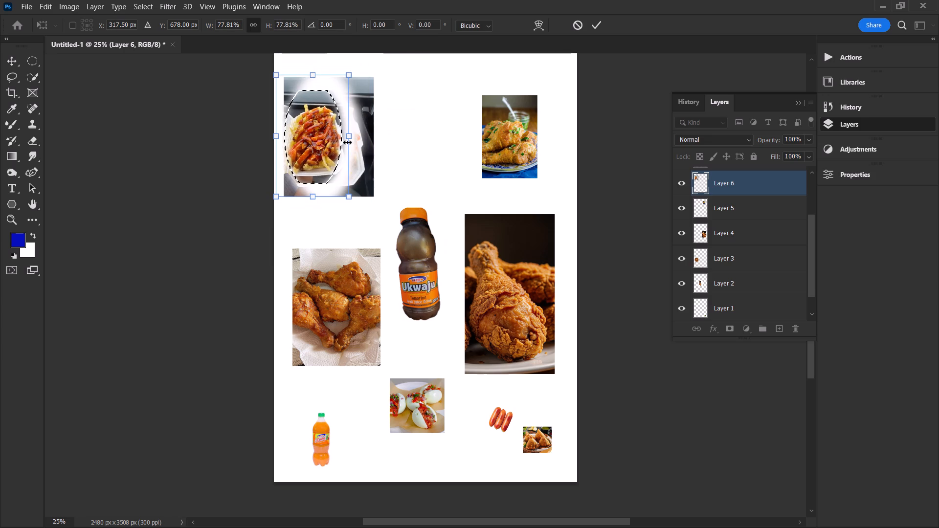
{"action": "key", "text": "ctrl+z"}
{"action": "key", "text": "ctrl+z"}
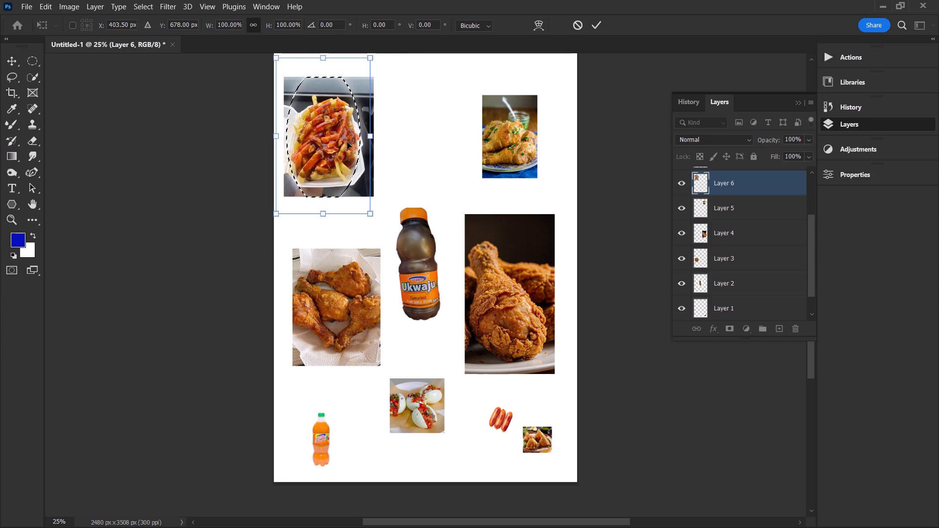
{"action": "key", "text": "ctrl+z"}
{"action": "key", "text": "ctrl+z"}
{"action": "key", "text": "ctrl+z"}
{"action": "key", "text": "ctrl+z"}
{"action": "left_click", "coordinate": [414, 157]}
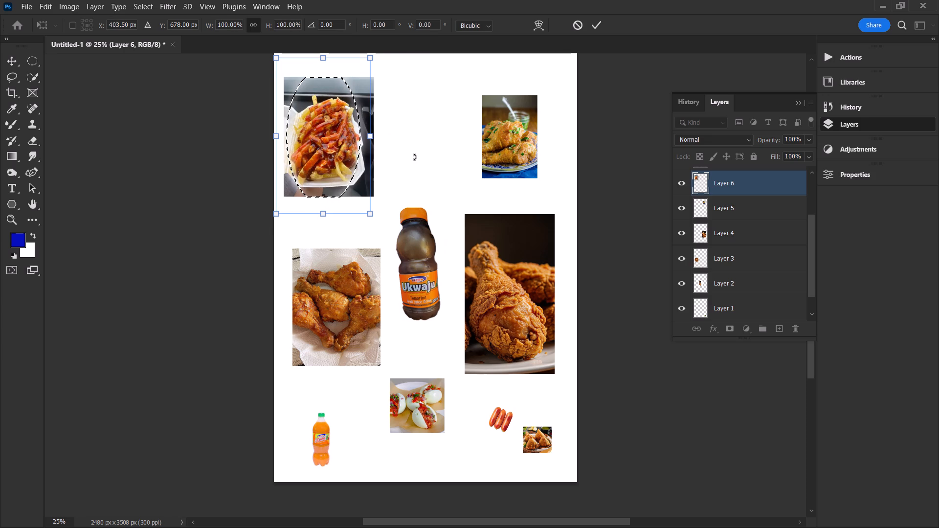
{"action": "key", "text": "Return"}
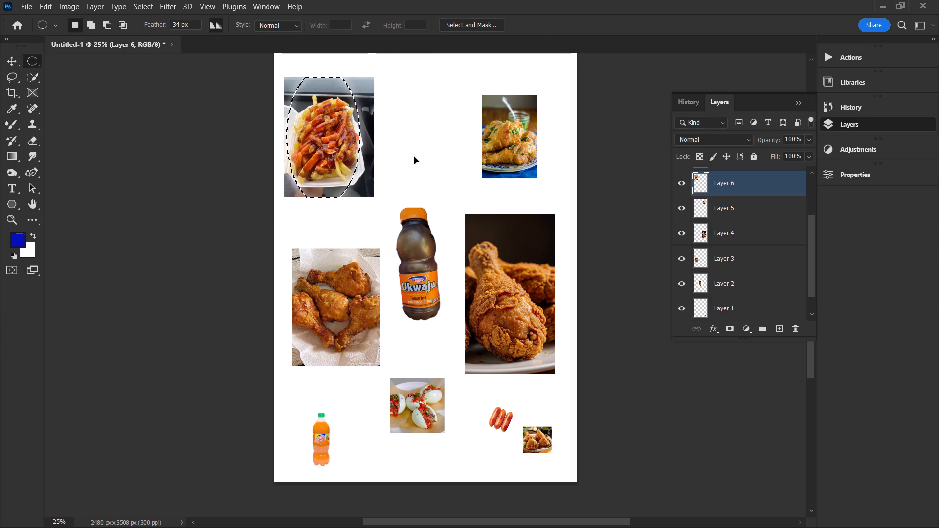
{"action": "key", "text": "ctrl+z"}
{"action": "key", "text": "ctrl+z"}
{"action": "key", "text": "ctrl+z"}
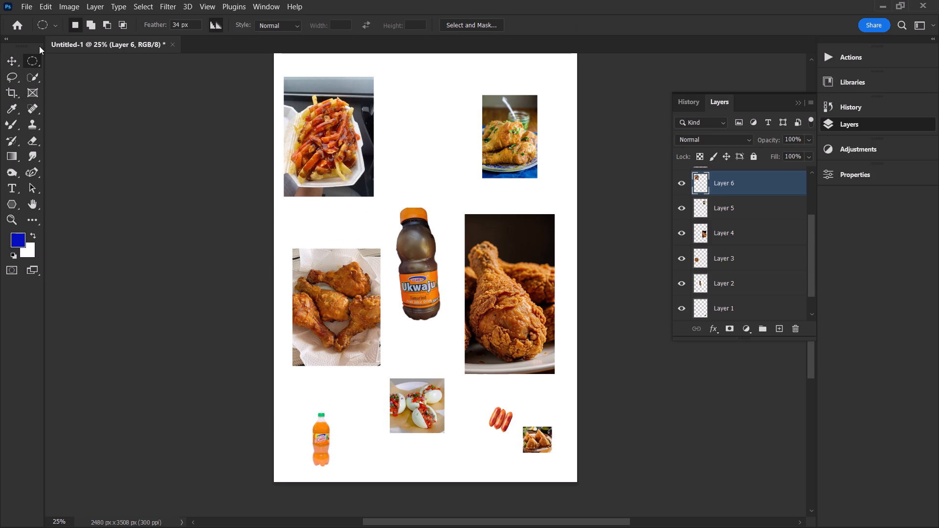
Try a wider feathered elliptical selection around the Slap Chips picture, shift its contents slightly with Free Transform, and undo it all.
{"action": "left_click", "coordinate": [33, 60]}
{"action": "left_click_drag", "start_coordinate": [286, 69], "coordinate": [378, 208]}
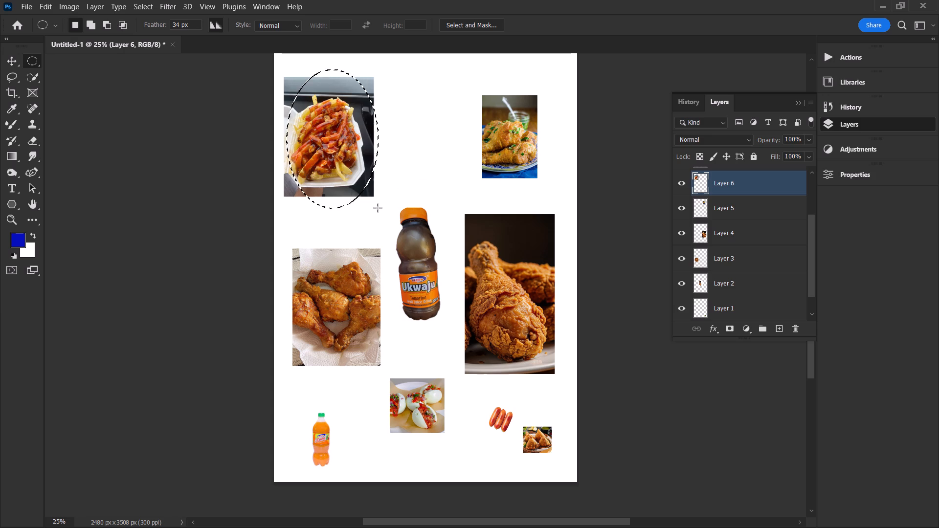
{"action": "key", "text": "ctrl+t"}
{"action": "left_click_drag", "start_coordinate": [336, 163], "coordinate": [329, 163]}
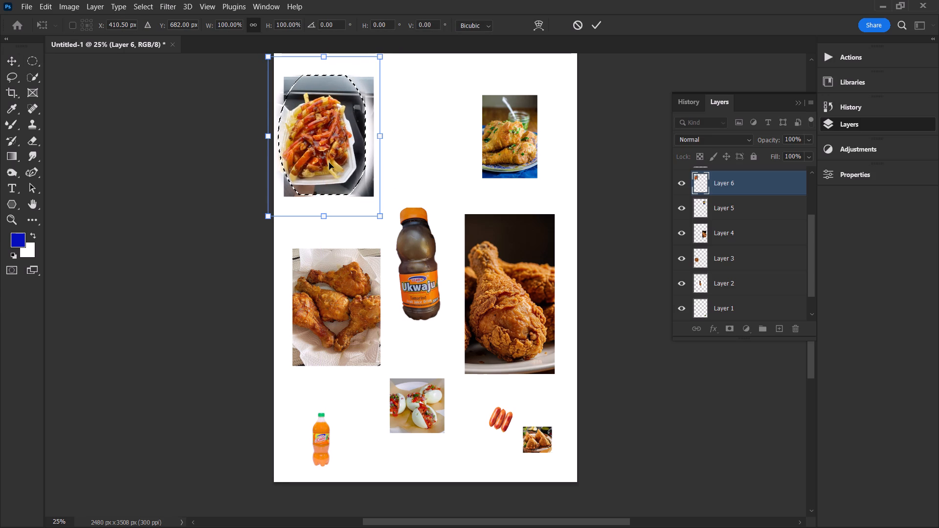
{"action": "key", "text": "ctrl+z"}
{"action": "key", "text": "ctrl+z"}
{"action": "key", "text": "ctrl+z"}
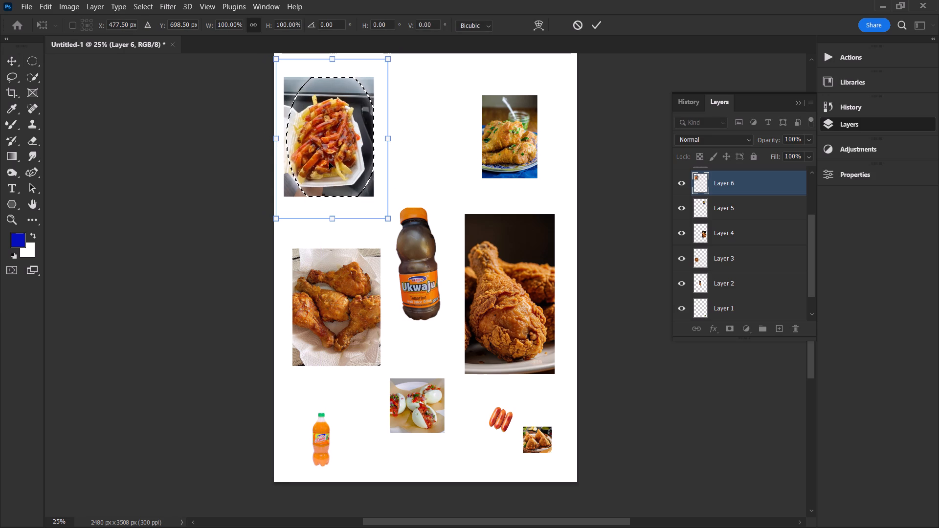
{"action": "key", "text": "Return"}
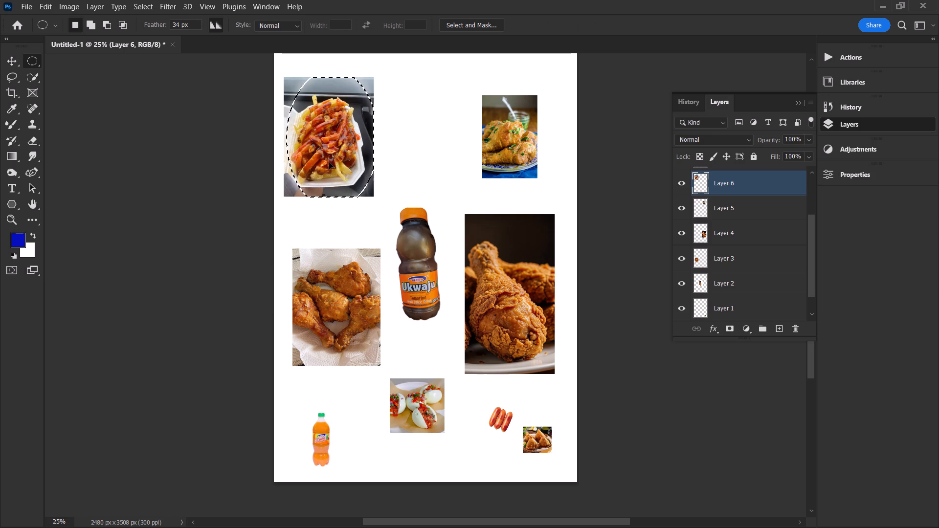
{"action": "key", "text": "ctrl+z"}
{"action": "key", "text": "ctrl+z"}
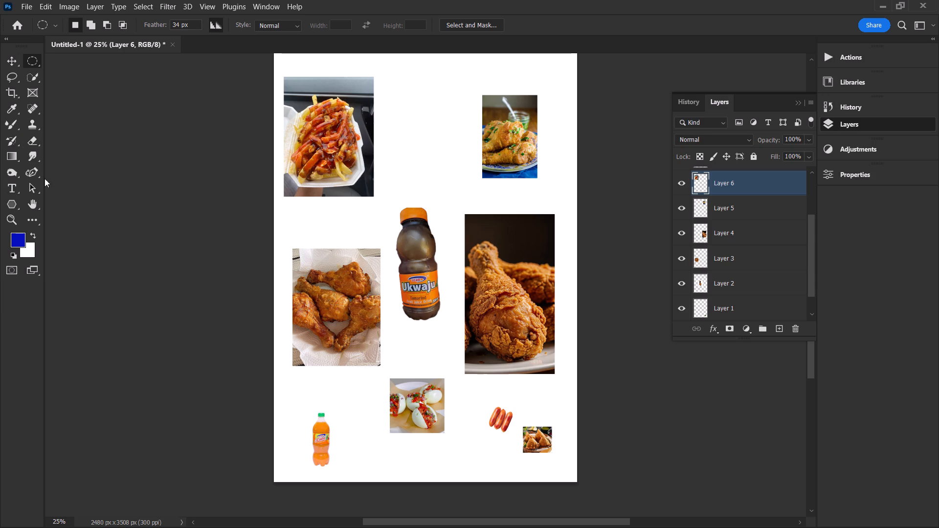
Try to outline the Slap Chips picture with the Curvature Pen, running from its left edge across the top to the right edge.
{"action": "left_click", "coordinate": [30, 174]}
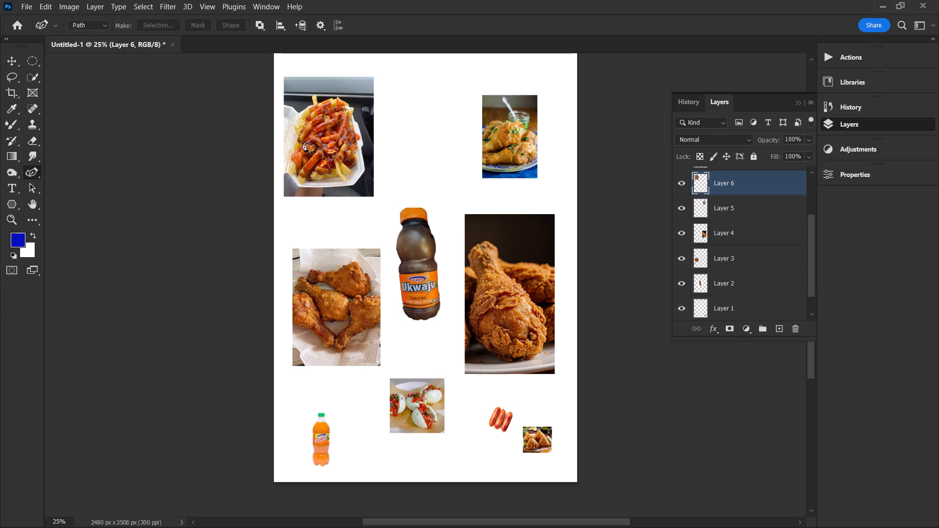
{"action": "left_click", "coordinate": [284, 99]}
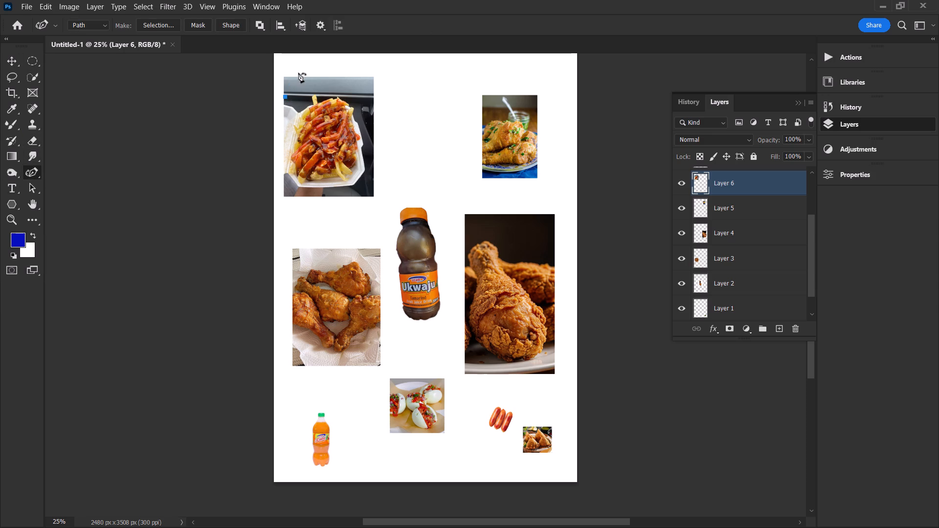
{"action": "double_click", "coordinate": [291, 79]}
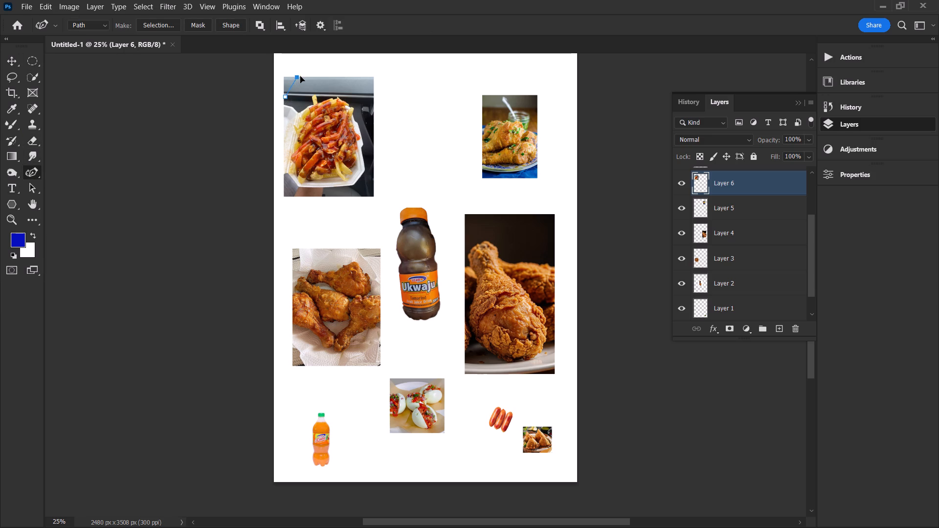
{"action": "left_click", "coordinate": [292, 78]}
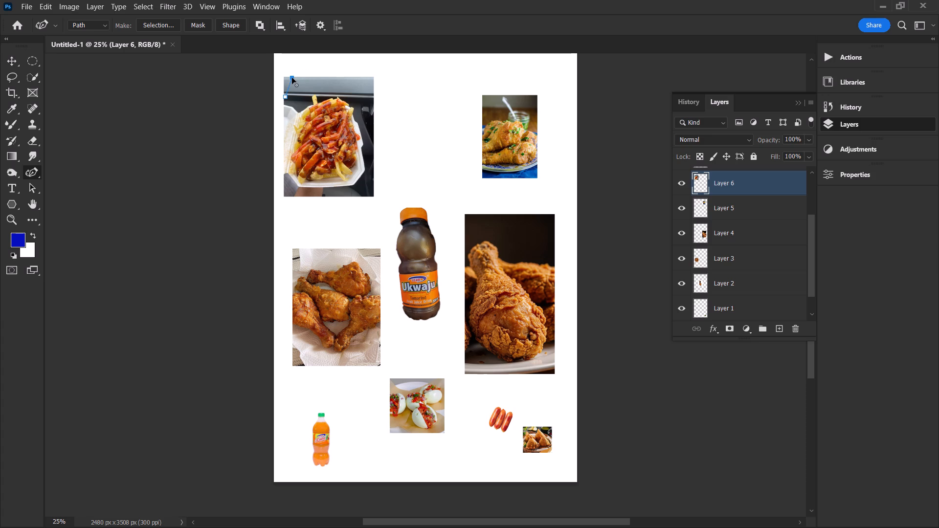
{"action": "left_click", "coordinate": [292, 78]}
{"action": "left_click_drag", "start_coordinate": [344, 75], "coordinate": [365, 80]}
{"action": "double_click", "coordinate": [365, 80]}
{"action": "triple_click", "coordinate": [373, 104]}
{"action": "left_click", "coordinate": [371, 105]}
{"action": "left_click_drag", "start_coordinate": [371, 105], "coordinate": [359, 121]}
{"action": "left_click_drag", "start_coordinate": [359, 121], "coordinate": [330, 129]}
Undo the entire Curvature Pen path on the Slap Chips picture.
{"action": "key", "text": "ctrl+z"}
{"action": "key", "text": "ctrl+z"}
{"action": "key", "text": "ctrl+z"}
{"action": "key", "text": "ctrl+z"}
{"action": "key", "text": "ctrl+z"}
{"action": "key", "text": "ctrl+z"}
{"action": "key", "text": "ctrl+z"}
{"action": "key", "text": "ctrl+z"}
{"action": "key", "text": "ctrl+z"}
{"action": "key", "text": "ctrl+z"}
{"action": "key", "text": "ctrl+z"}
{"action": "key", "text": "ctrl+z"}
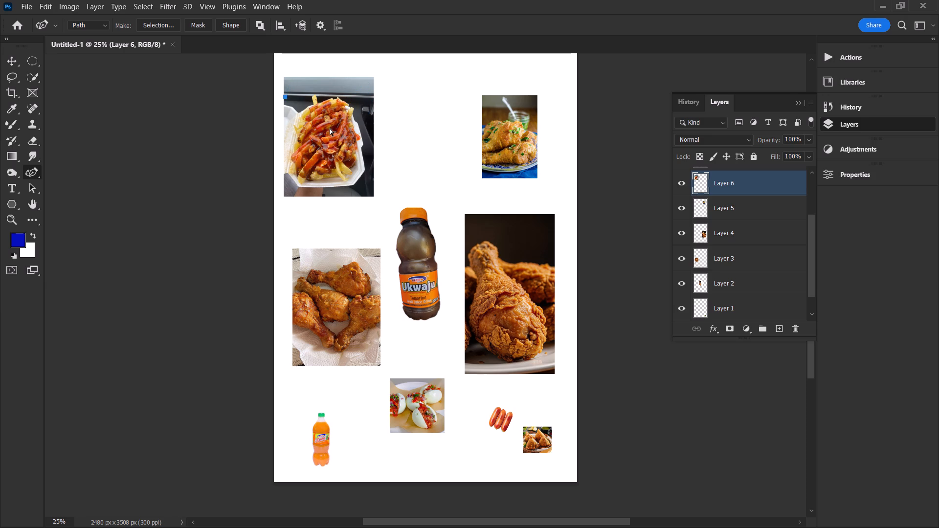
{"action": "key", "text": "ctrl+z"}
Draw a Curvature Pen path from the Slap Chips picture's left edge, arching over its top to just beyond its upper-right corner.
{"action": "right_click", "coordinate": [31, 173]}
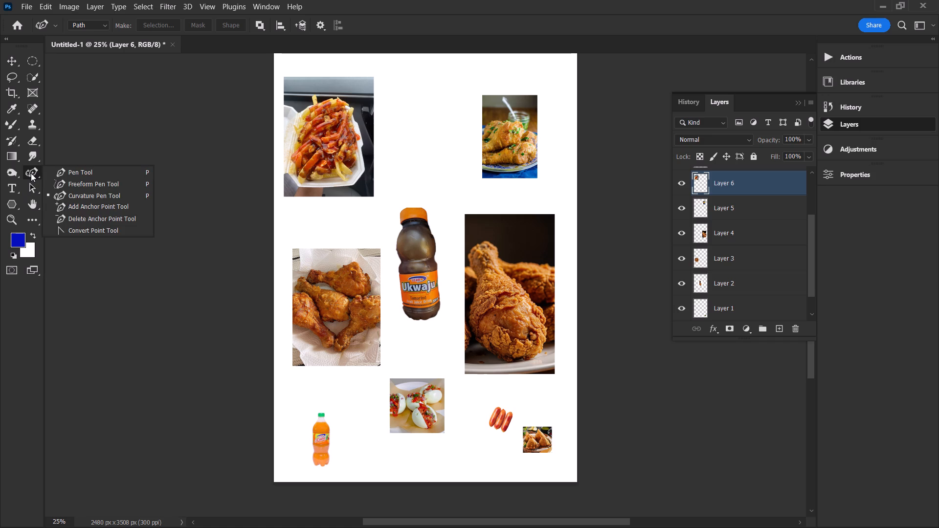
{"action": "left_click", "coordinate": [67, 194]}
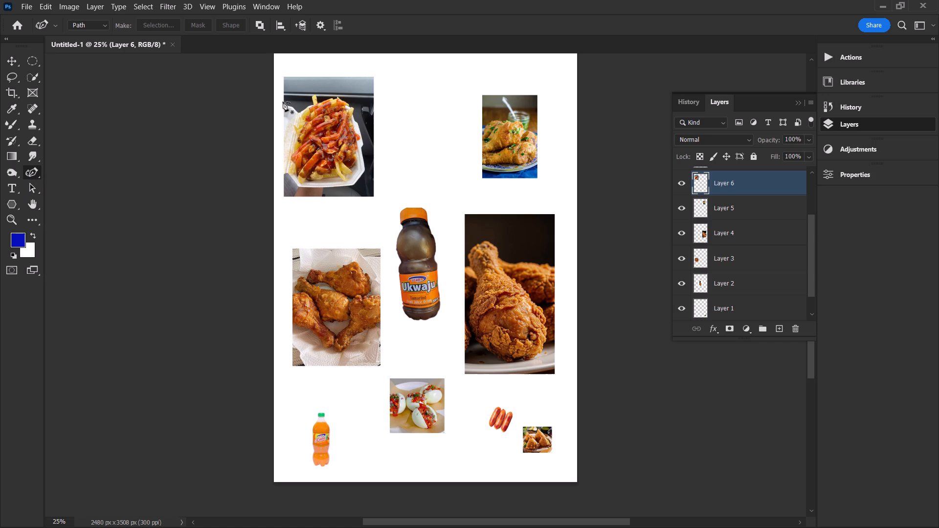
{"action": "left_click", "coordinate": [283, 102]}
{"action": "left_click", "coordinate": [303, 75]}
{"action": "left_click_drag", "start_coordinate": [300, 76], "coordinate": [308, 77]}
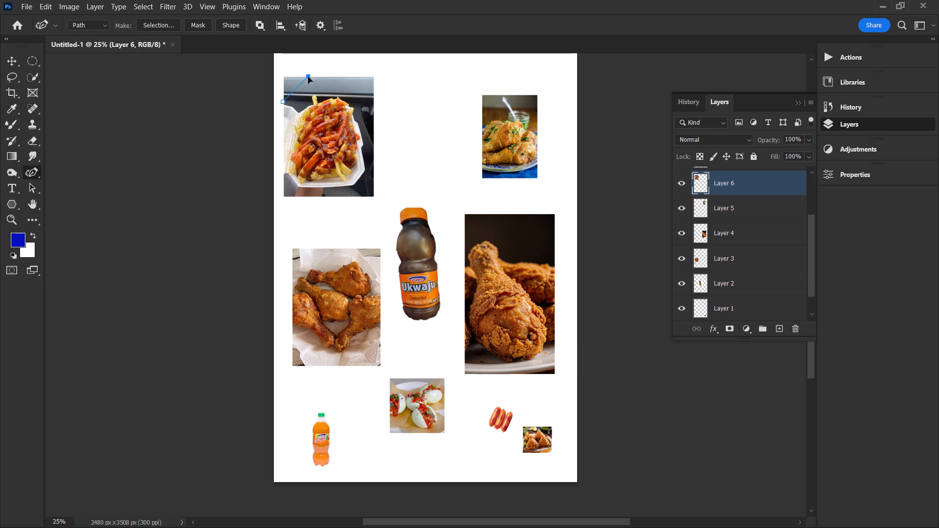
{"action": "left_click_drag", "start_coordinate": [308, 77], "coordinate": [292, 78]}
{"action": "left_click_drag", "start_coordinate": [316, 76], "coordinate": [323, 77]}
{"action": "left_click_drag", "start_coordinate": [323, 77], "coordinate": [333, 71]}
{"action": "left_click_drag", "start_coordinate": [333, 71], "coordinate": [339, 69]}
{"action": "left_click_drag", "start_coordinate": [381, 92], "coordinate": [382, 101]}
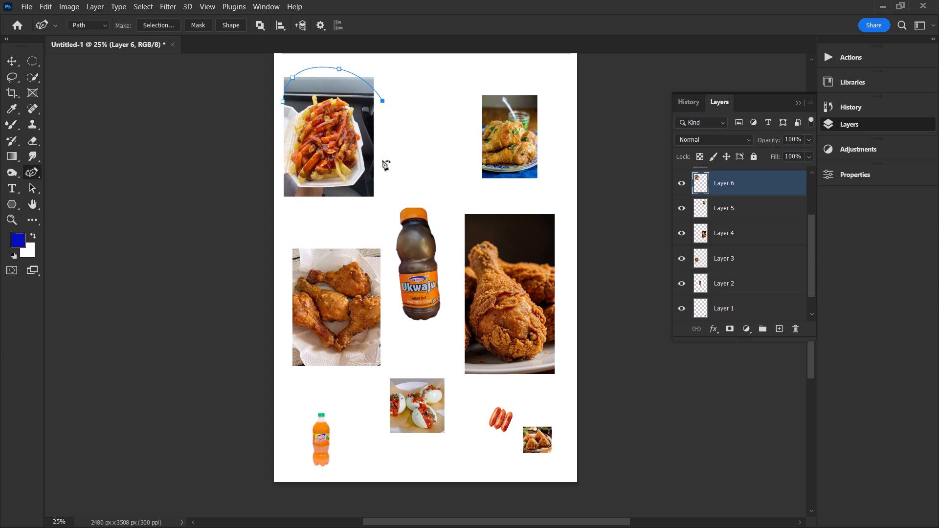
Continue the curved path down past the picture's right side and beneath it, closing it at the starting point on the left edge.
{"action": "left_click_drag", "start_coordinate": [383, 172], "coordinate": [379, 182]}
{"action": "left_click_drag", "start_coordinate": [336, 204], "coordinate": [317, 207]}
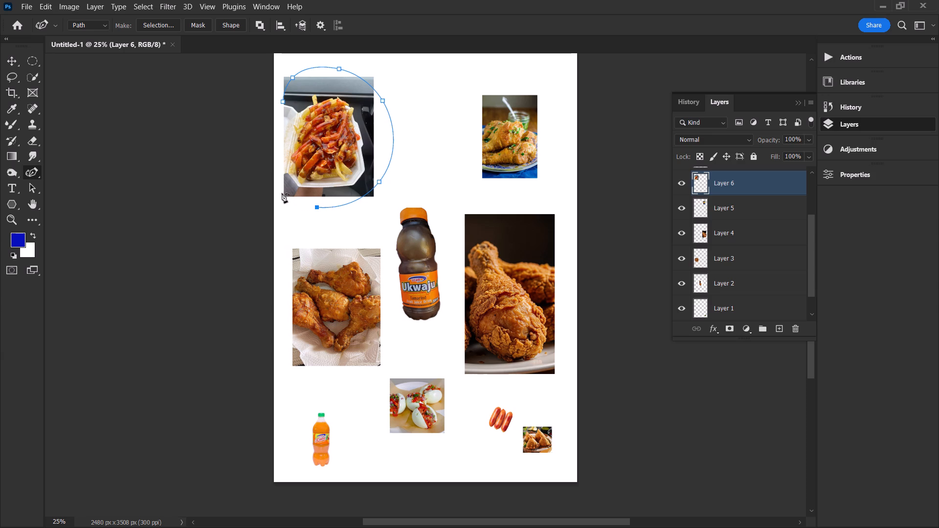
{"action": "left_click", "coordinate": [320, 206]}
{"action": "key", "text": "ctrl+z"}
{"action": "left_click", "coordinate": [278, 181]}
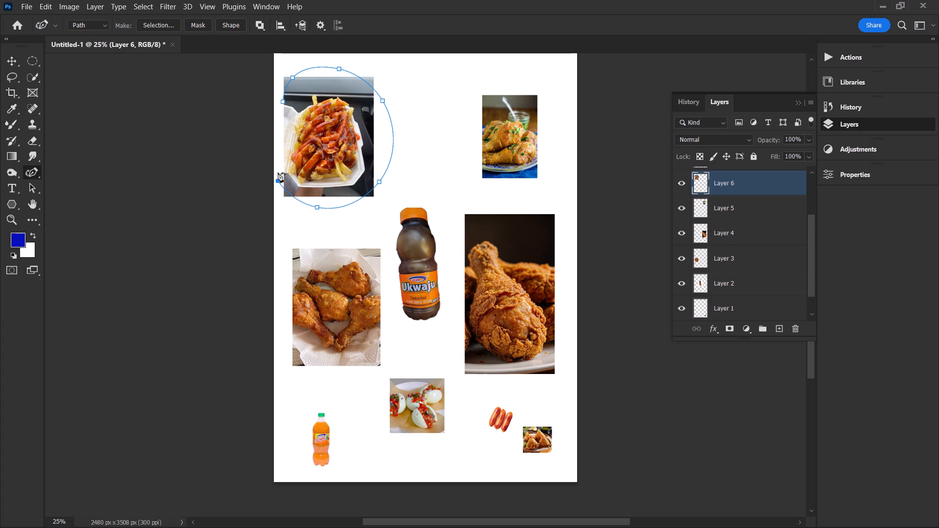
{"action": "left_click", "coordinate": [282, 102]}
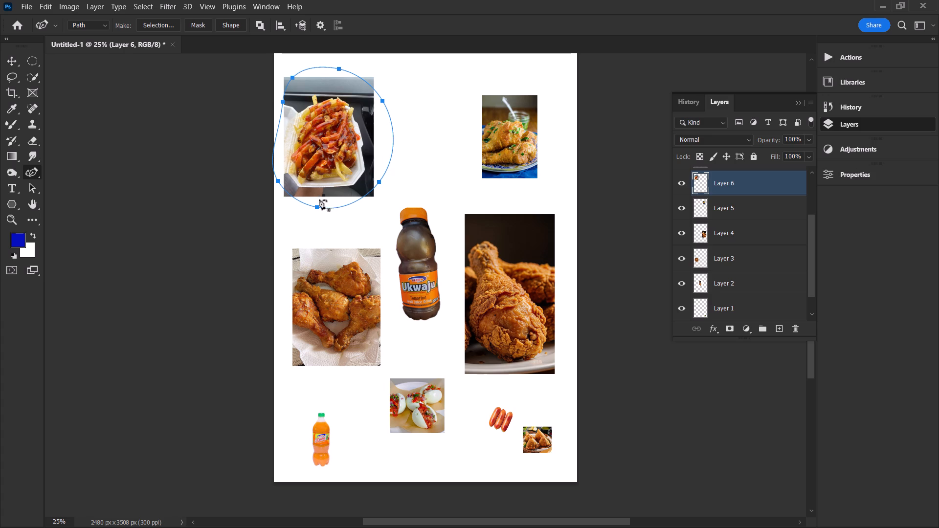
{"action": "left_click", "coordinate": [316, 208]}
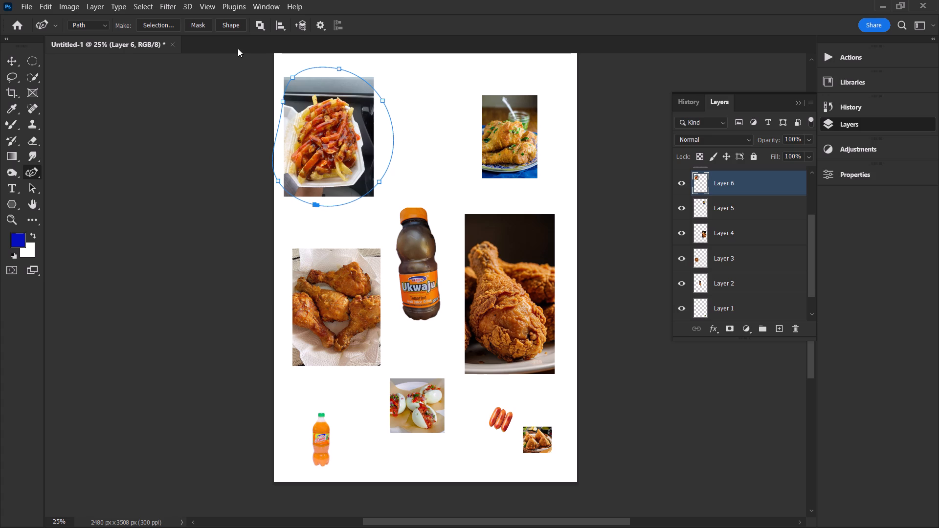
Convert the closed path into a new anti-aliased selection with a feather radius of 0 pixels.
{"action": "left_click", "coordinate": [170, 23]}
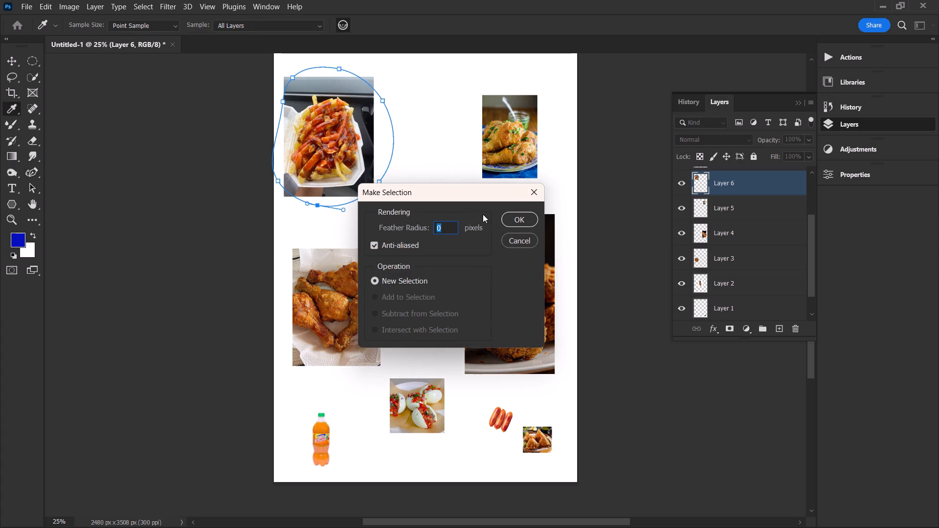
{"action": "left_click", "coordinate": [519, 222]}
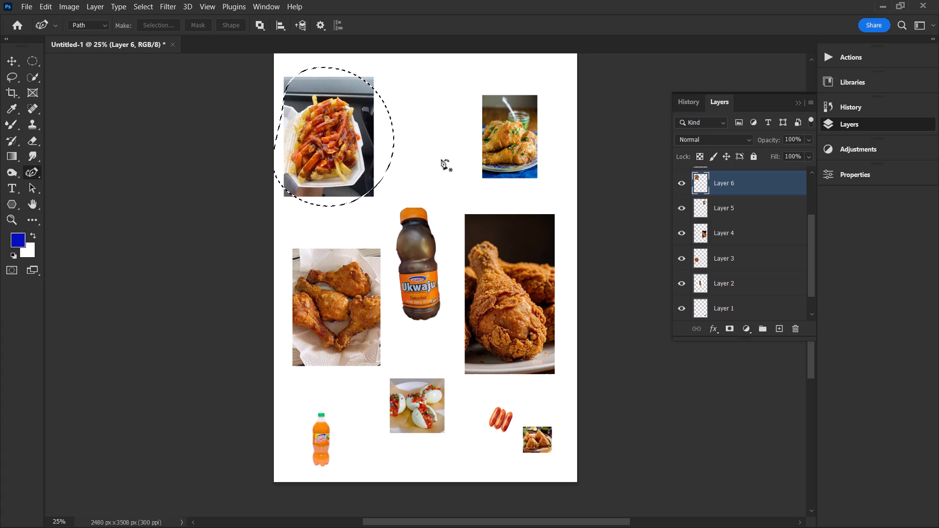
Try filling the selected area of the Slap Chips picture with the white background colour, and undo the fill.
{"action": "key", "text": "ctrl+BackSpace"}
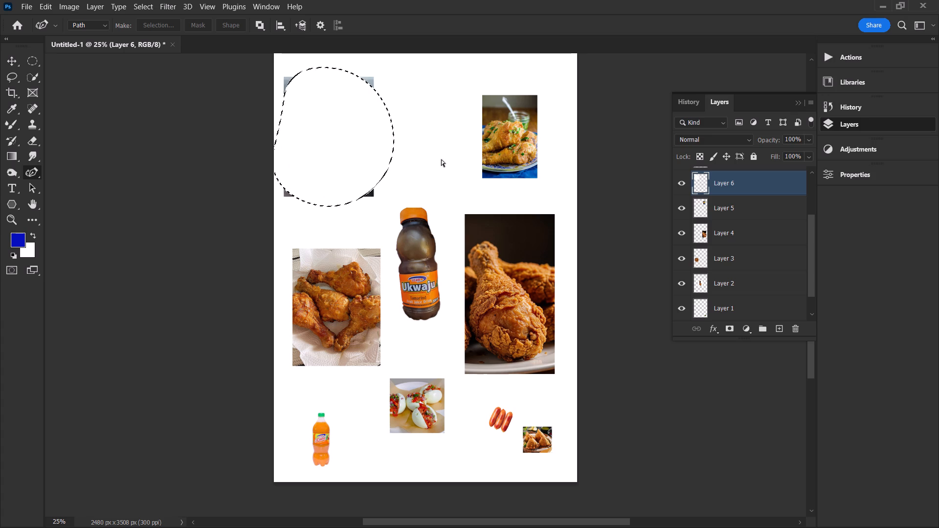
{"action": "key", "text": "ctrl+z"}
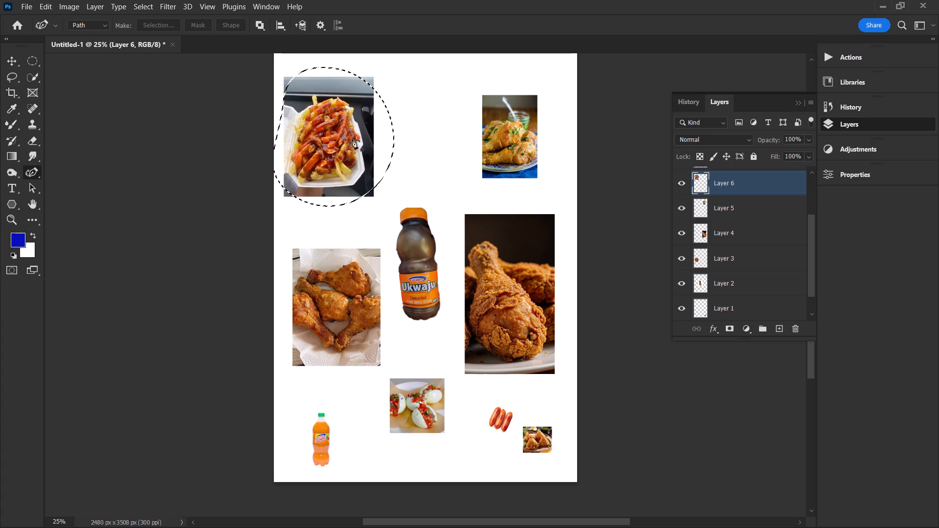
Invert the selection so that everything outside the curved outline of the Slap Chips picture is selected.
{"action": "right_click", "coordinate": [350, 139]}
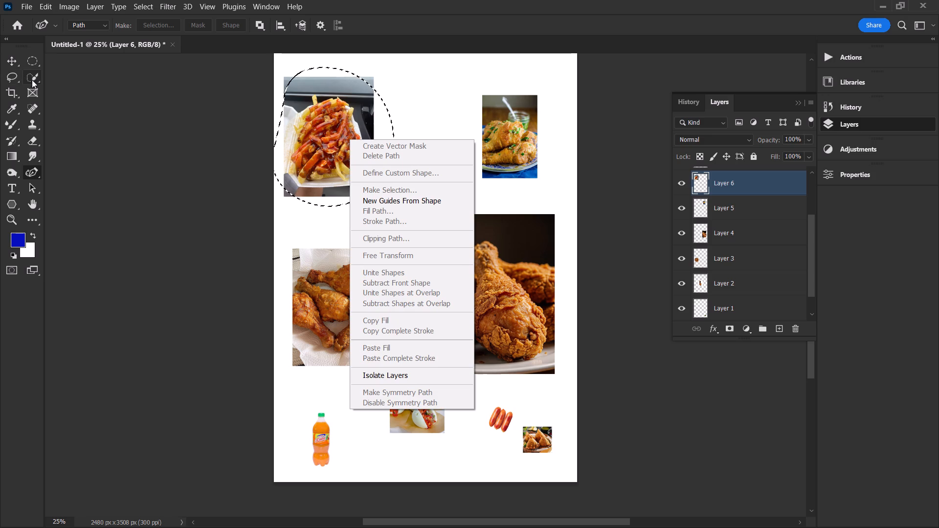
{"action": "left_click", "coordinate": [33, 80]}
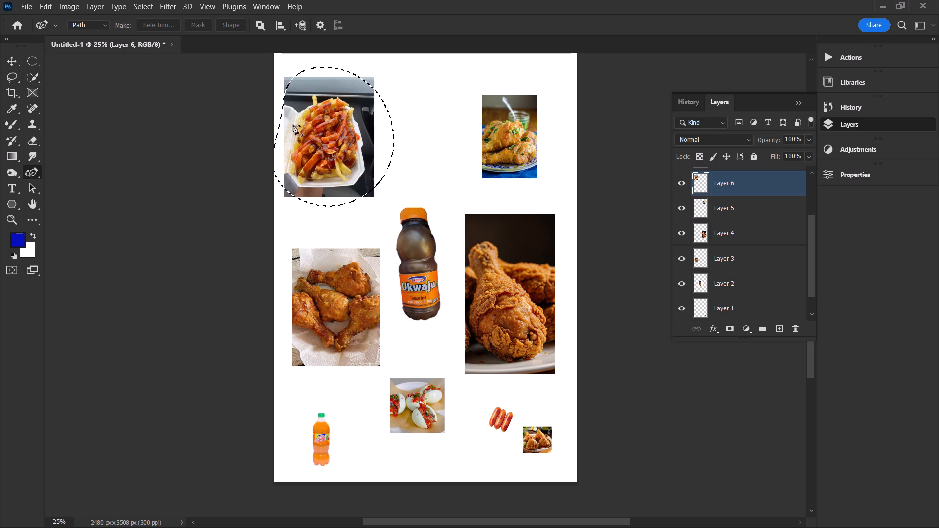
{"action": "left_click", "coordinate": [26, 77]}
{"action": "right_click", "coordinate": [333, 121]}
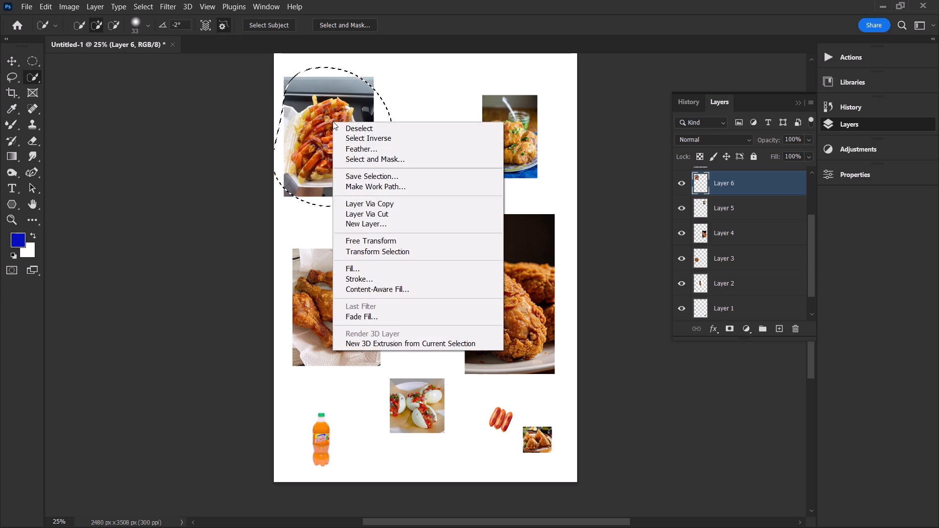
{"action": "left_click", "coordinate": [374, 141]}
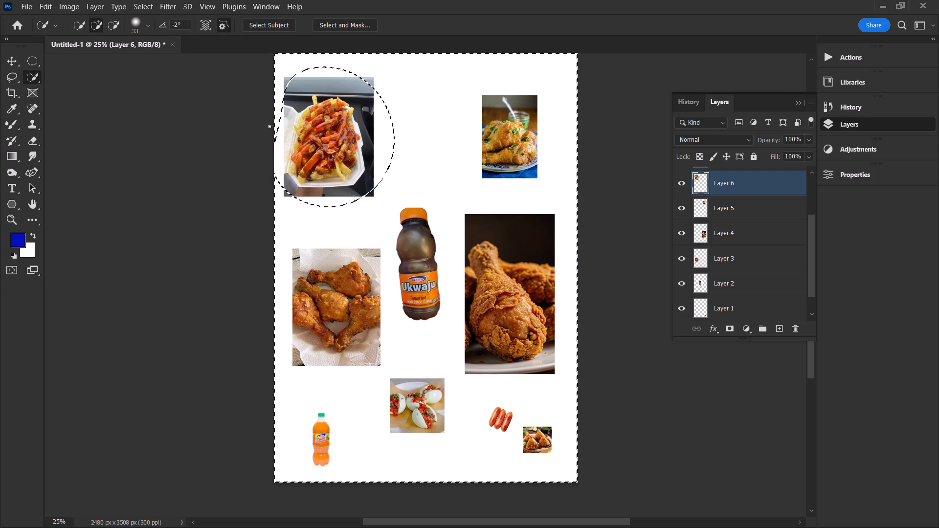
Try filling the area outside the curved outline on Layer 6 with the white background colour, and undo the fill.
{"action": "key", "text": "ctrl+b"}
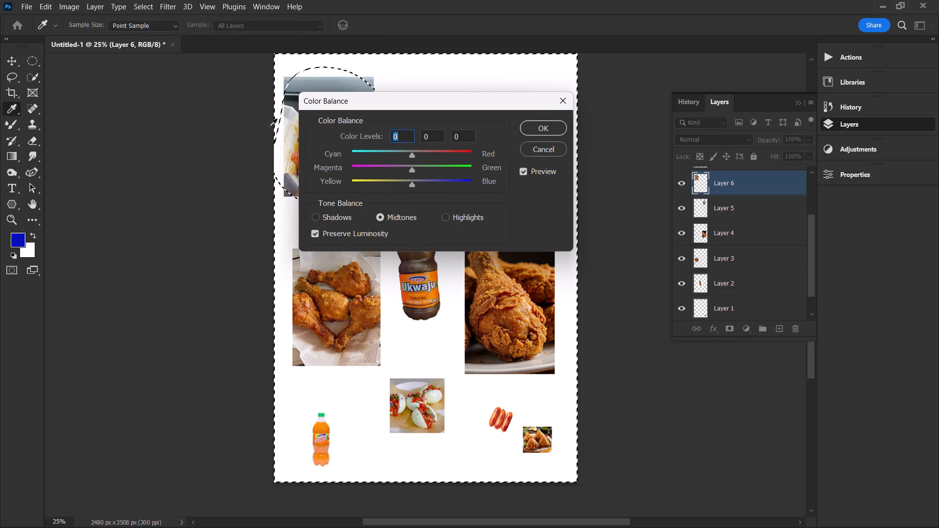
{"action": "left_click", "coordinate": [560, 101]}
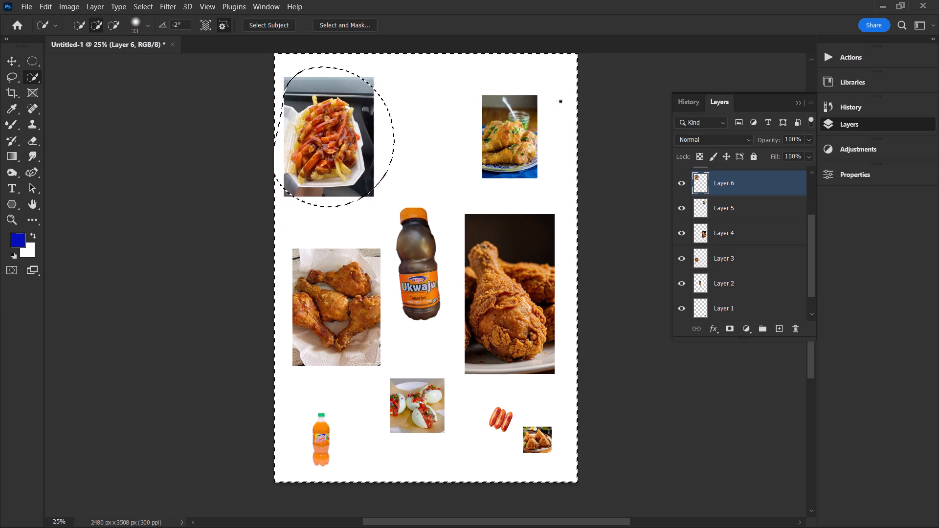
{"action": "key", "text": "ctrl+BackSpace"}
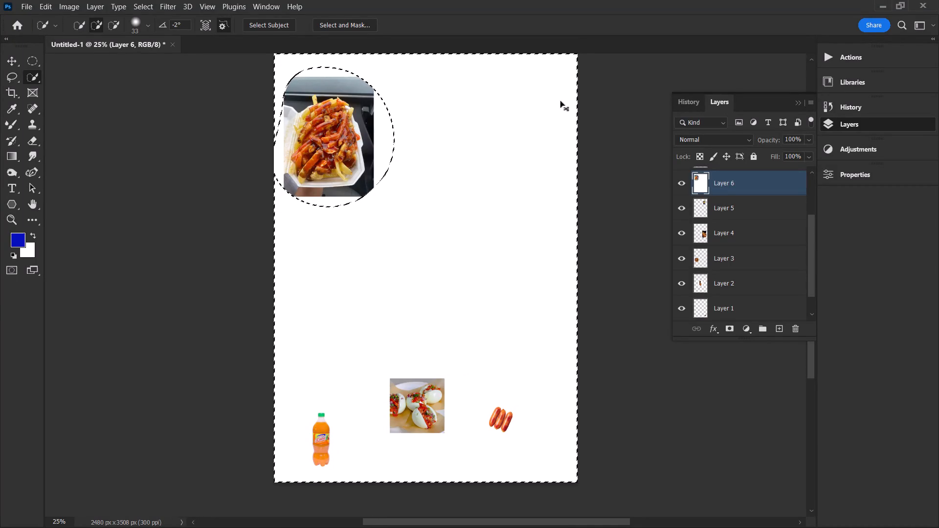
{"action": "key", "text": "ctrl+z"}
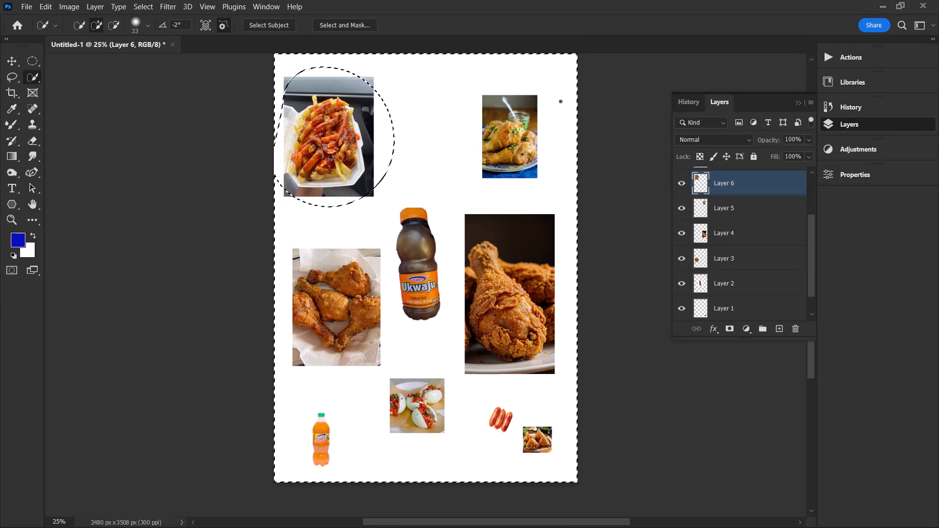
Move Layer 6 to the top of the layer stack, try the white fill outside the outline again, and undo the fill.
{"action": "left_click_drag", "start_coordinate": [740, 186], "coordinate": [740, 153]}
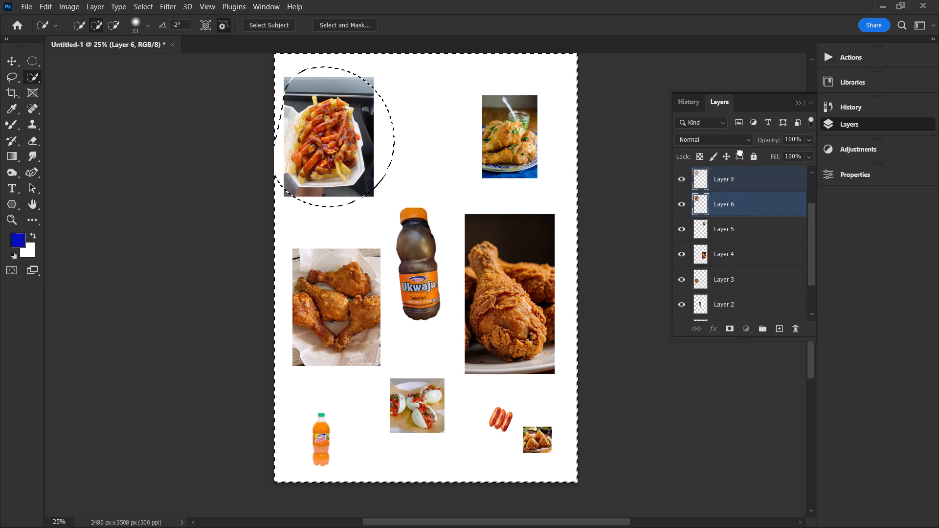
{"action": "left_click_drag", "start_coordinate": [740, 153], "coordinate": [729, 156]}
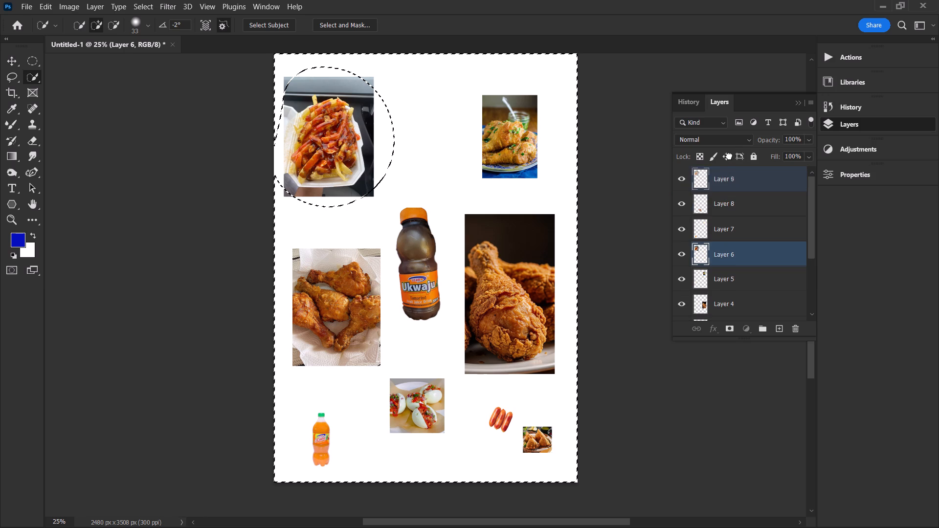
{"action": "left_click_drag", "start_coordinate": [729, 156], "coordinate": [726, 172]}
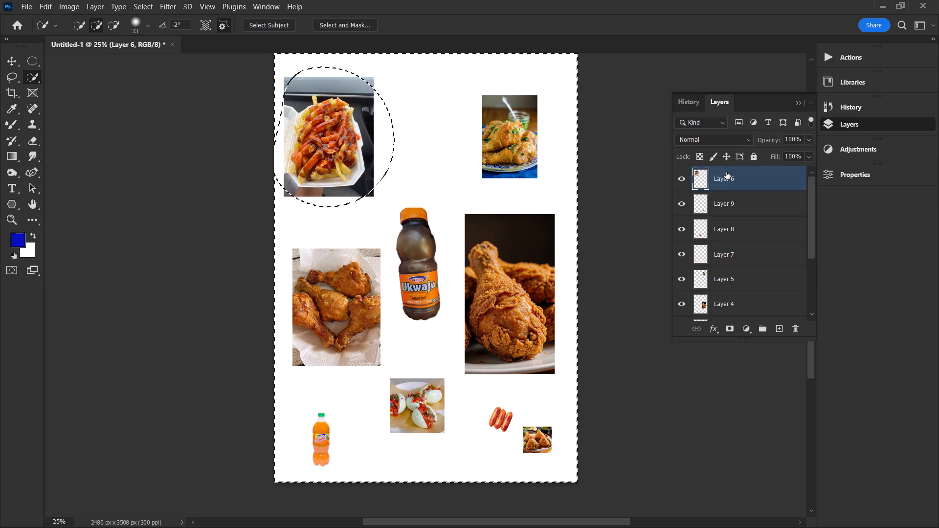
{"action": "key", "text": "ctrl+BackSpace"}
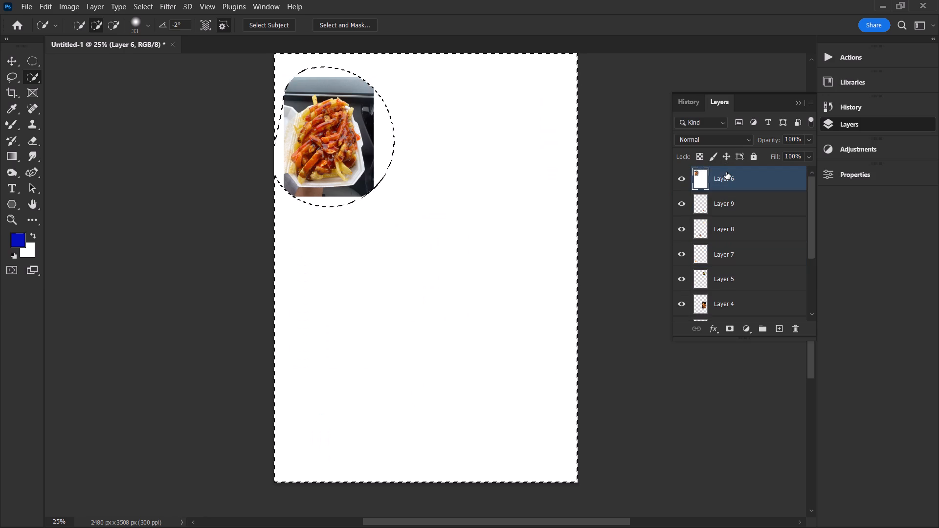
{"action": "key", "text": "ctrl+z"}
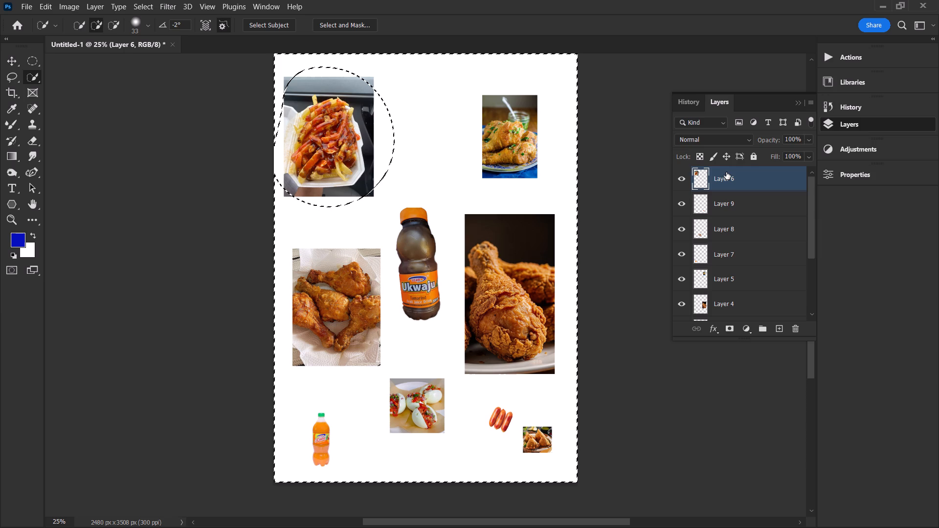
Move Layer 6 down the layer stack so it sits directly above the Background layer.
{"action": "left_click_drag", "start_coordinate": [764, 176], "coordinate": [759, 270]}
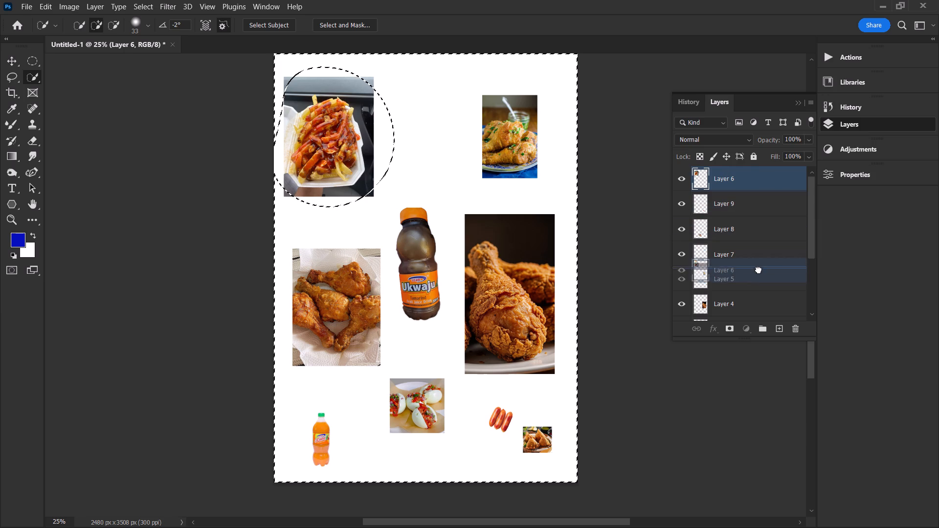
{"action": "left_click_drag", "start_coordinate": [759, 270], "coordinate": [755, 321]}
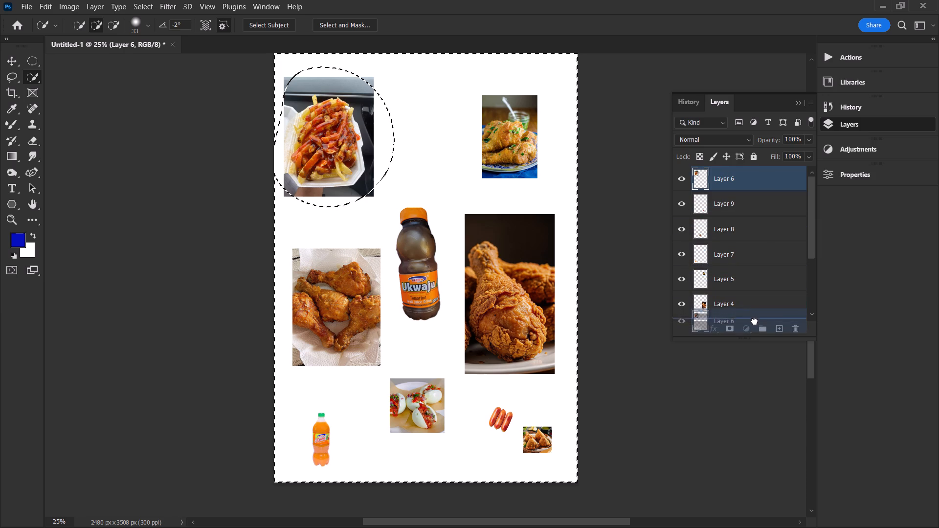
{"action": "left_click_drag", "start_coordinate": [755, 321], "coordinate": [756, 314]}
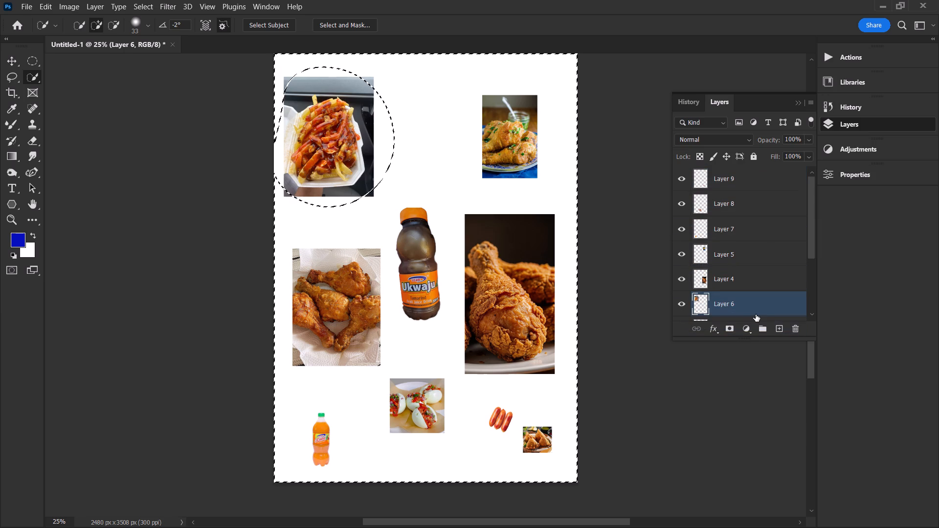
{"action": "scroll", "coordinate": [756, 314], "scroll_direction": "down", "scroll_amount": 2}
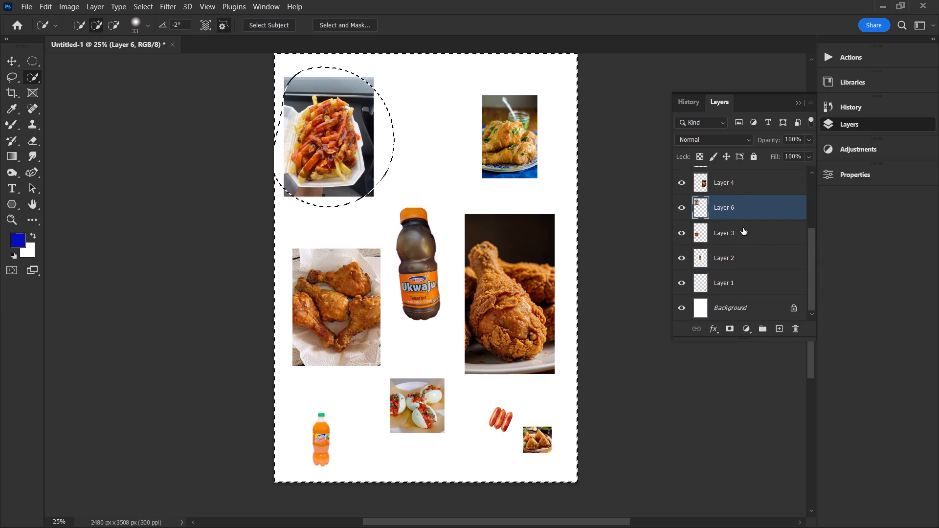
{"action": "left_click_drag", "start_coordinate": [747, 209], "coordinate": [747, 293]}
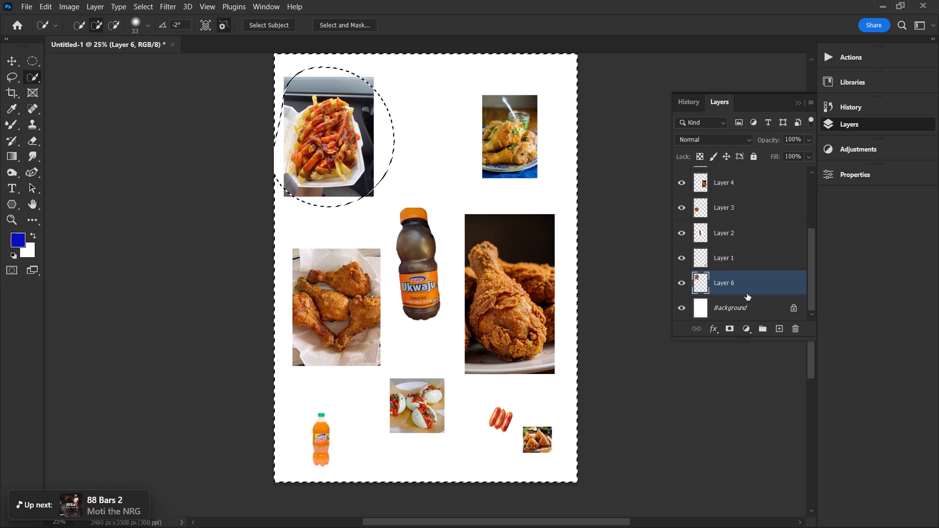
Fill the area outside the curved outline on Layer 6 with the white background colour and deselect.
{"action": "key", "text": "ctrl+BackSpace"}
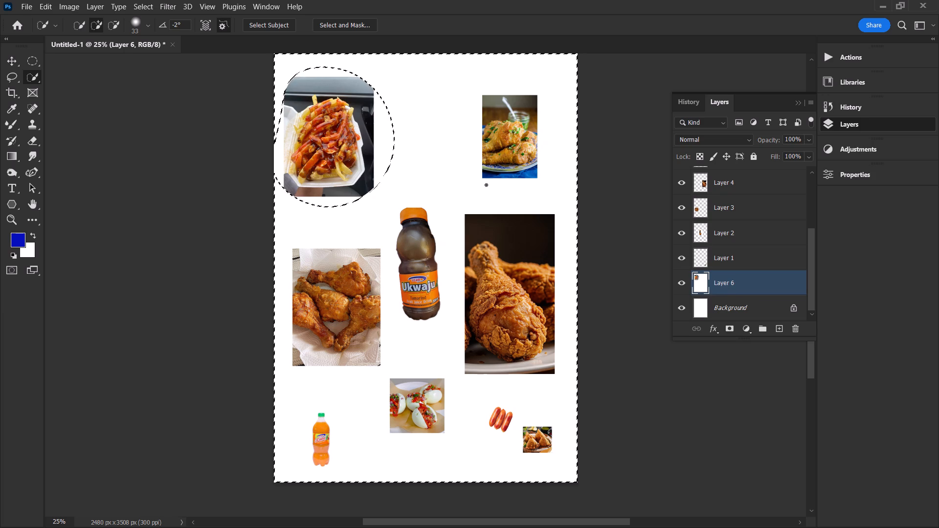
{"action": "key", "text": "ctrl+d"}
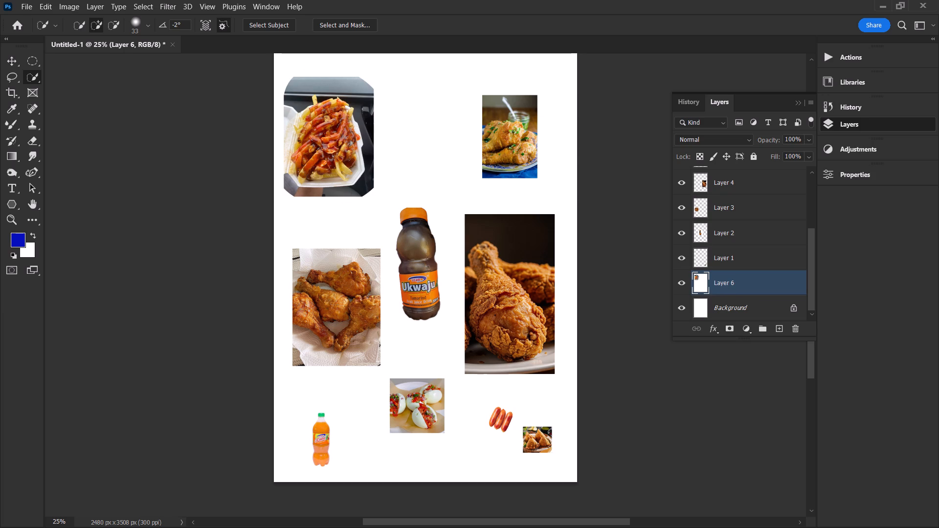
Move the trimmed Slap Chips picture on Layer 6 straight up by about 72 px.
{"action": "left_click", "coordinate": [11, 60]}
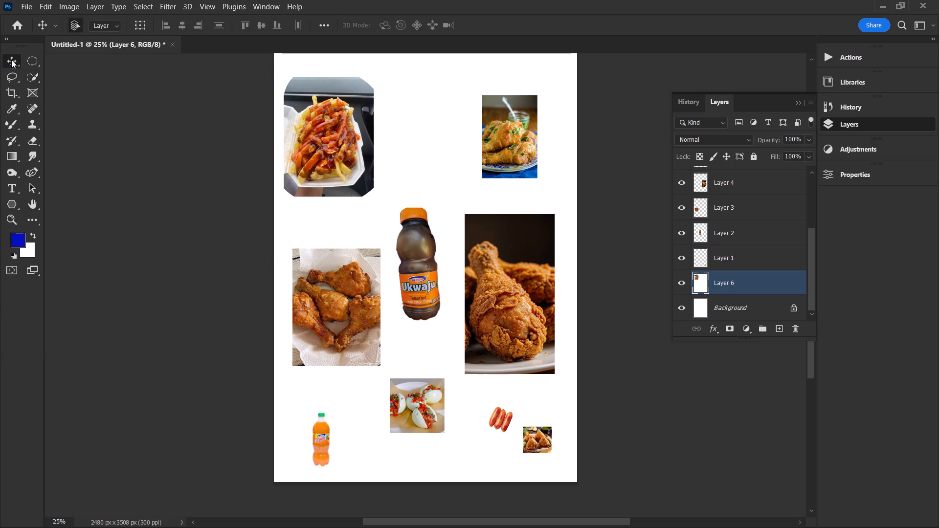
{"action": "left_click_drag", "start_coordinate": [335, 150], "coordinate": [332, 144]}
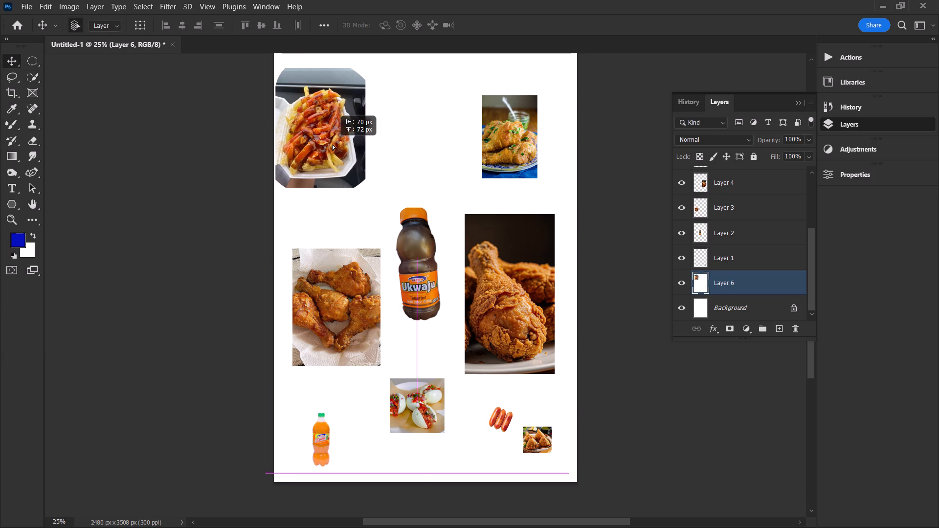
{"action": "left_click_drag", "start_coordinate": [332, 144], "coordinate": [337, 143]}
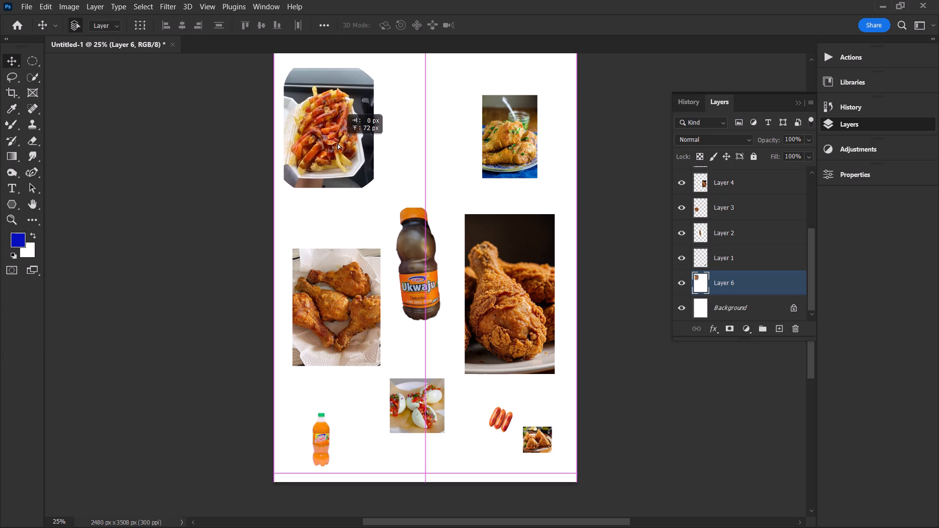
{"action": "left_click_drag", "start_coordinate": [337, 143], "coordinate": [338, 142]}
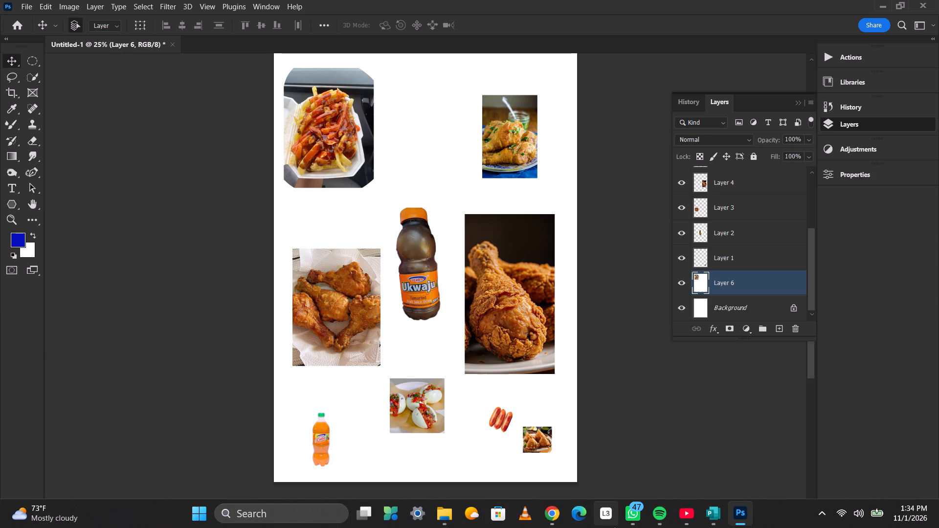
Unpin Loggy3 from the Windows taskbar.
{"action": "right_click", "coordinate": [604, 518]}
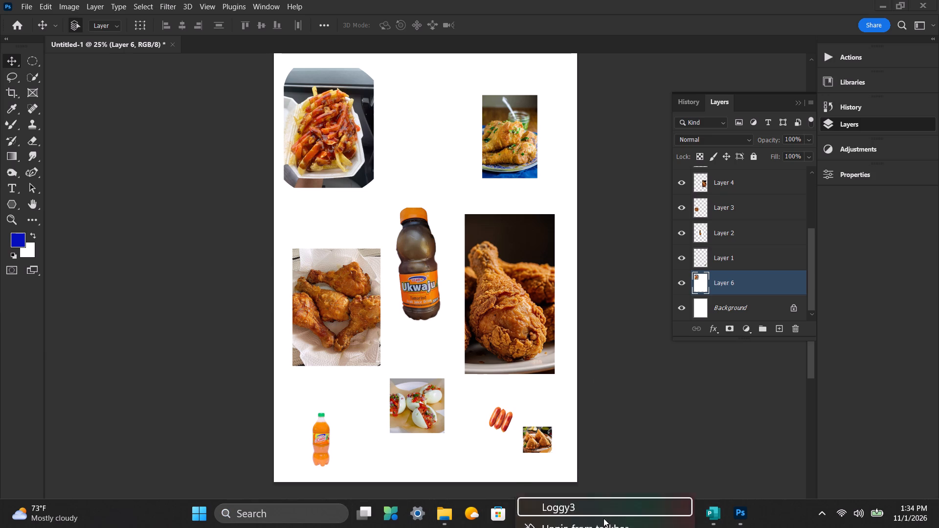
{"action": "left_click", "coordinate": [557, 478]}
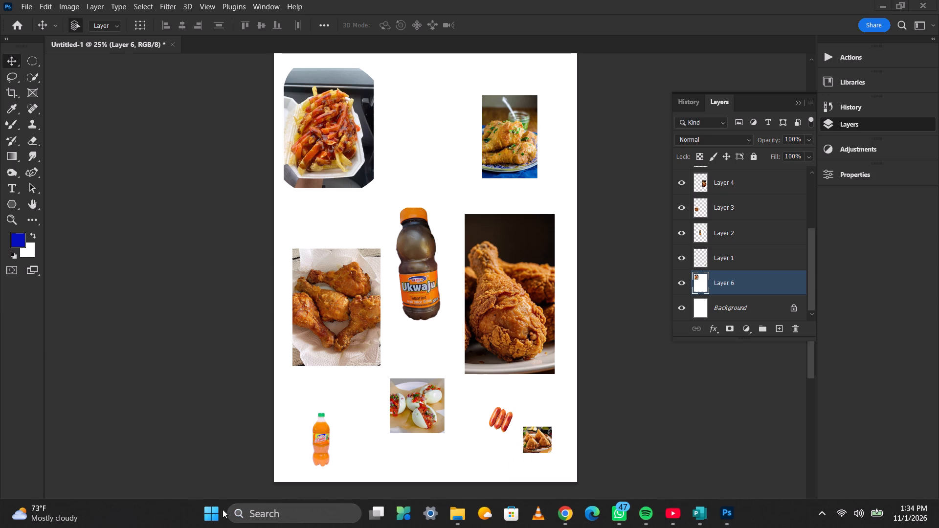
Look through the pinned and installed apps in the Windows Start list.
{"action": "left_click", "coordinate": [209, 514]}
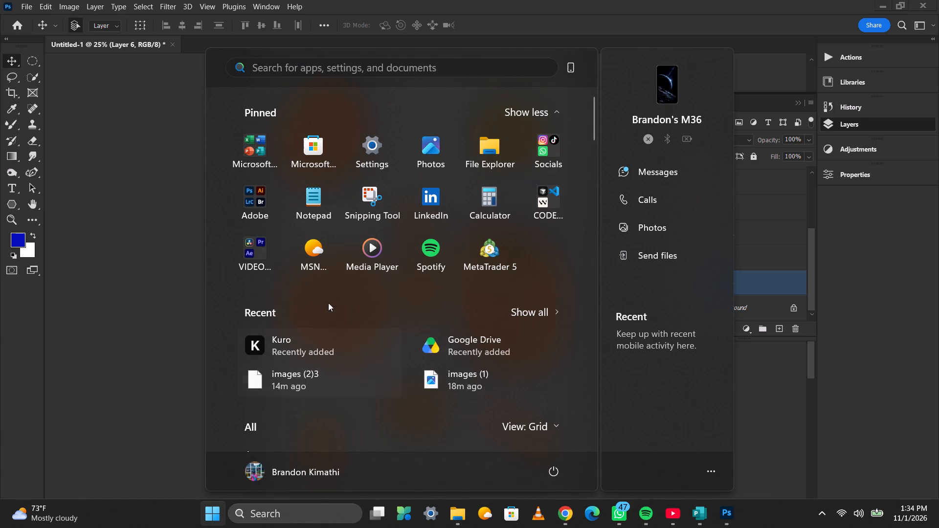
{"action": "scroll", "coordinate": [380, 313], "scroll_direction": "down", "scroll_amount": 4}
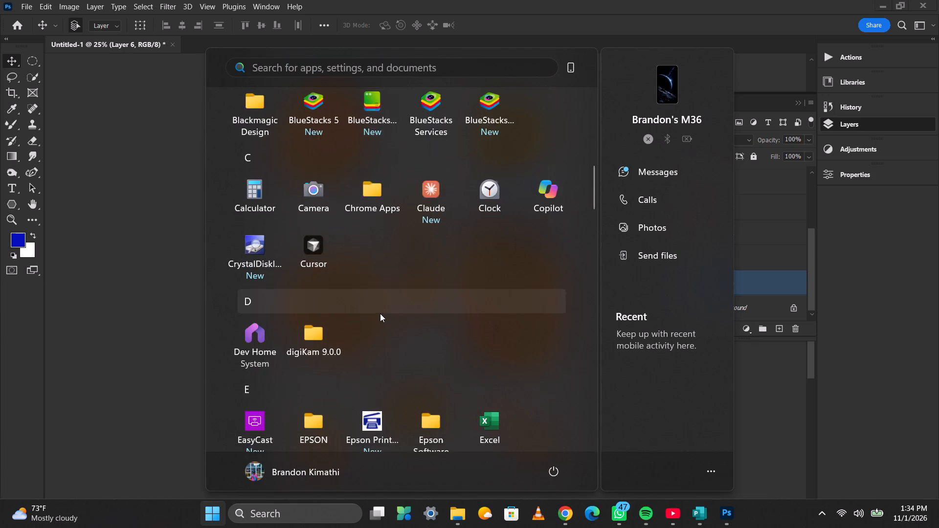
{"action": "scroll", "coordinate": [380, 313], "scroll_direction": "down", "scroll_amount": 5}
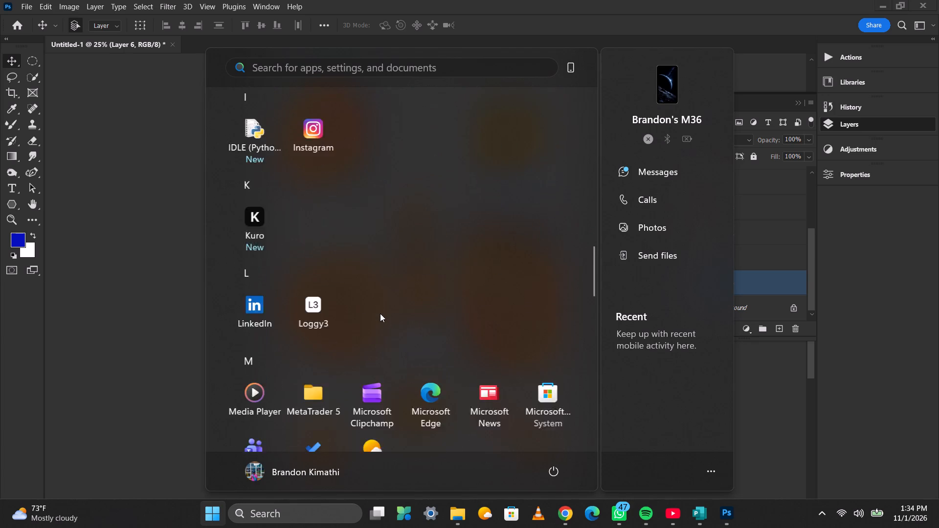
{"action": "scroll", "coordinate": [380, 313], "scroll_direction": "down", "scroll_amount": 3}
{"action": "scroll", "coordinate": [380, 313], "scroll_direction": "up", "scroll_amount": 1}
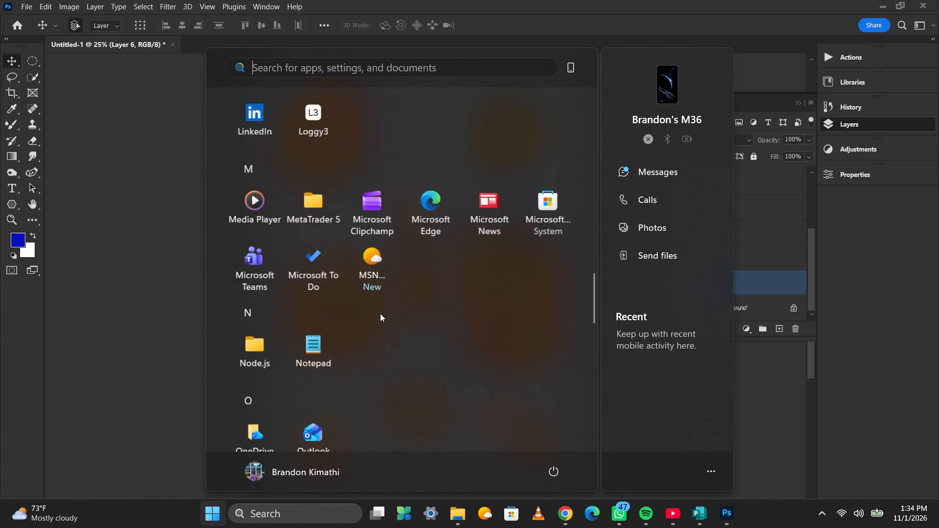
{"action": "scroll", "coordinate": [380, 313], "scroll_direction": "up", "scroll_amount": 4}
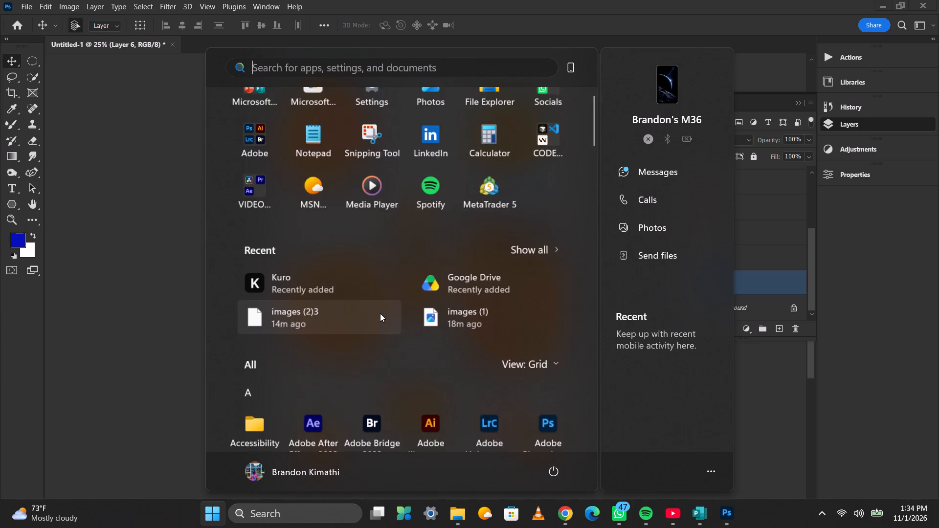
{"action": "scroll", "coordinate": [380, 313], "scroll_direction": "up", "scroll_amount": 2}
{"action": "scroll", "coordinate": [380, 313], "scroll_direction": "down", "scroll_amount": 6}
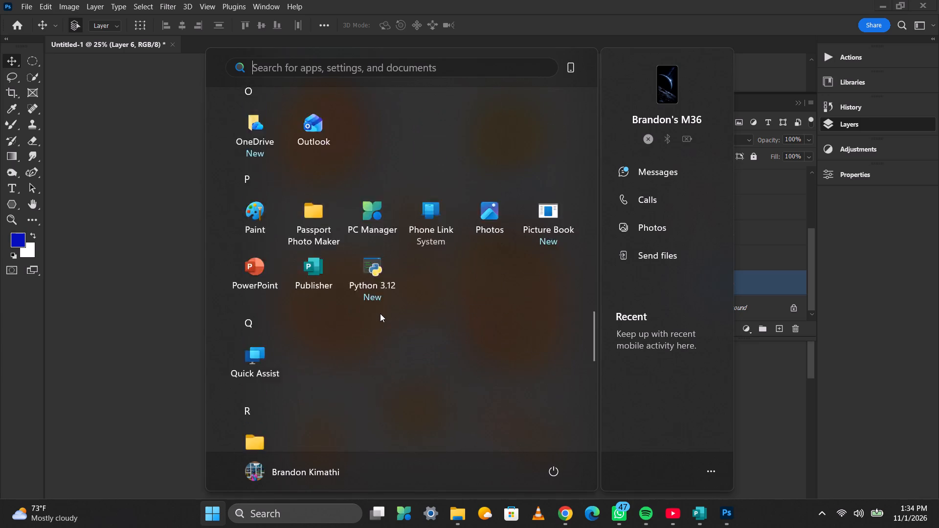
{"action": "scroll", "coordinate": [380, 313], "scroll_direction": "down", "scroll_amount": 7}
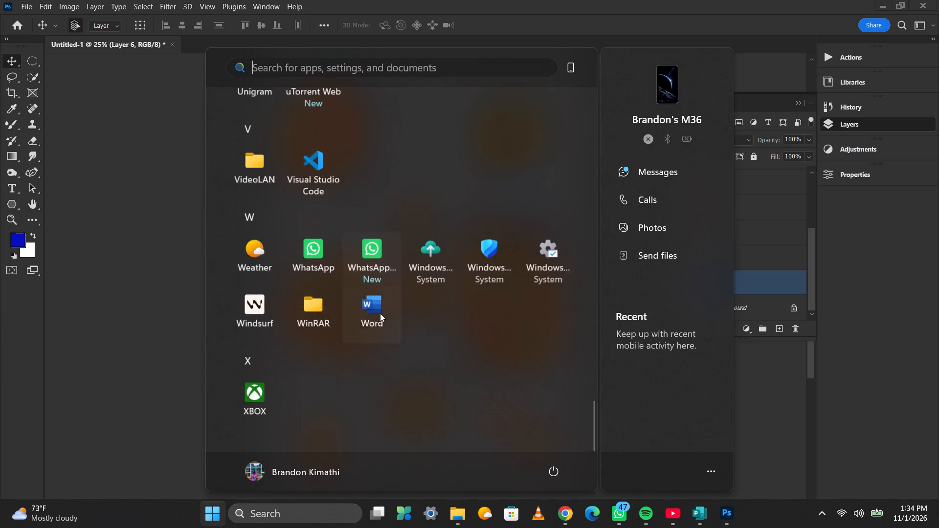
{"action": "scroll", "coordinate": [380, 313], "scroll_direction": "up", "scroll_amount": 5}
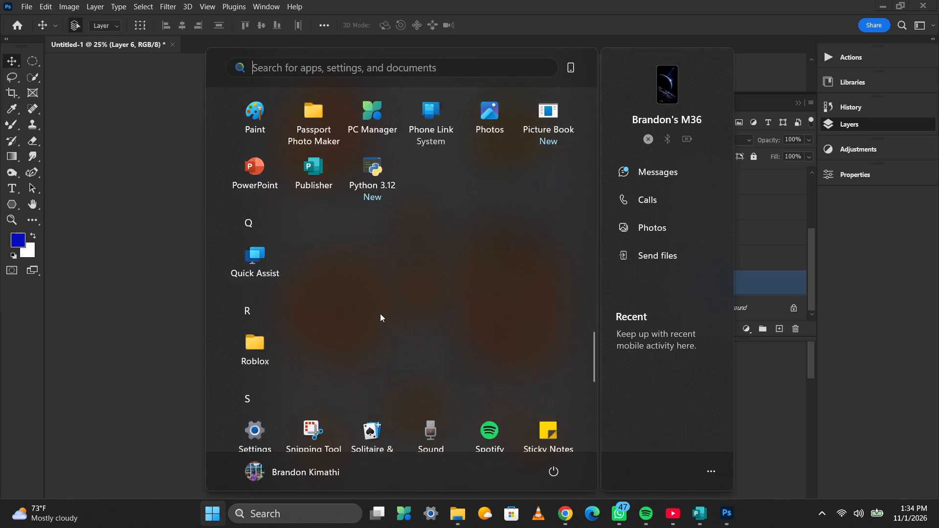
Find Loggy3 in the Windows Start app list and request its uninstallation, switching to Installed apps in Windows Settings.
{"action": "scroll", "coordinate": [380, 313], "scroll_direction": "up", "scroll_amount": 3}
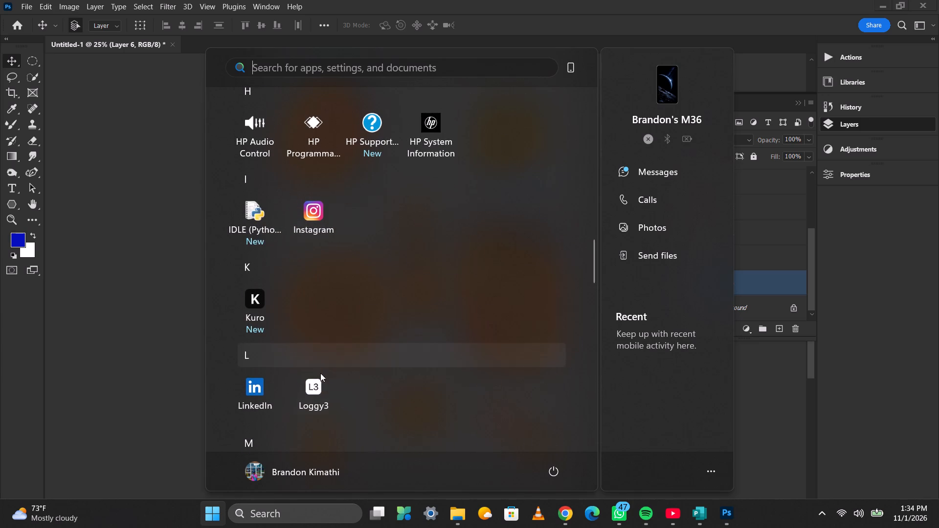
{"action": "right_click", "coordinate": [314, 394]}
{"action": "left_click", "coordinate": [380, 497]}
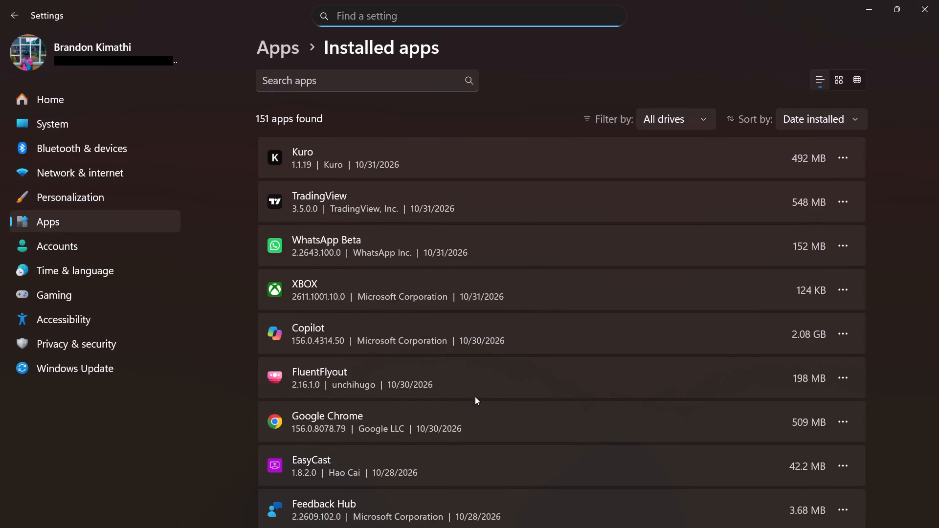
Locate Loggy3 among the installed apps and uninstall it.
{"action": "scroll", "coordinate": [614, 333], "scroll_direction": "down", "scroll_amount": 2}
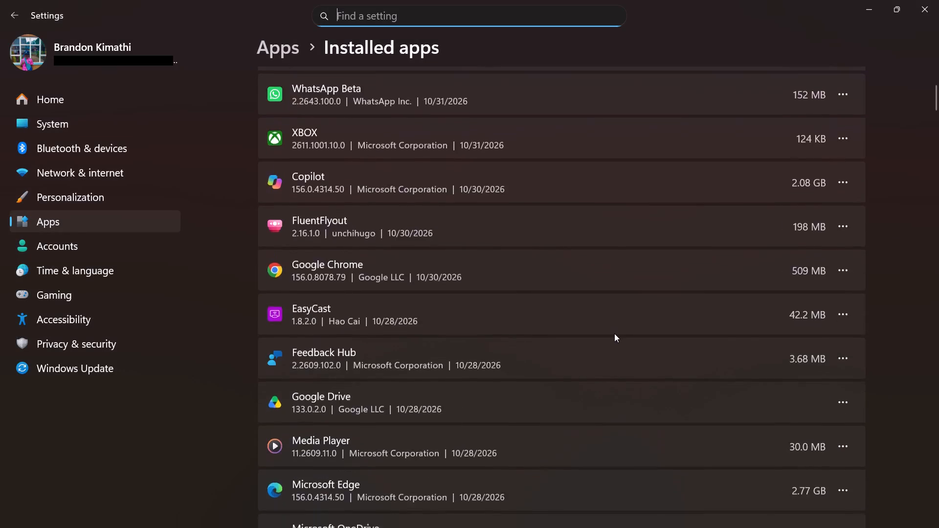
{"action": "scroll", "coordinate": [614, 333], "scroll_direction": "down", "scroll_amount": 8}
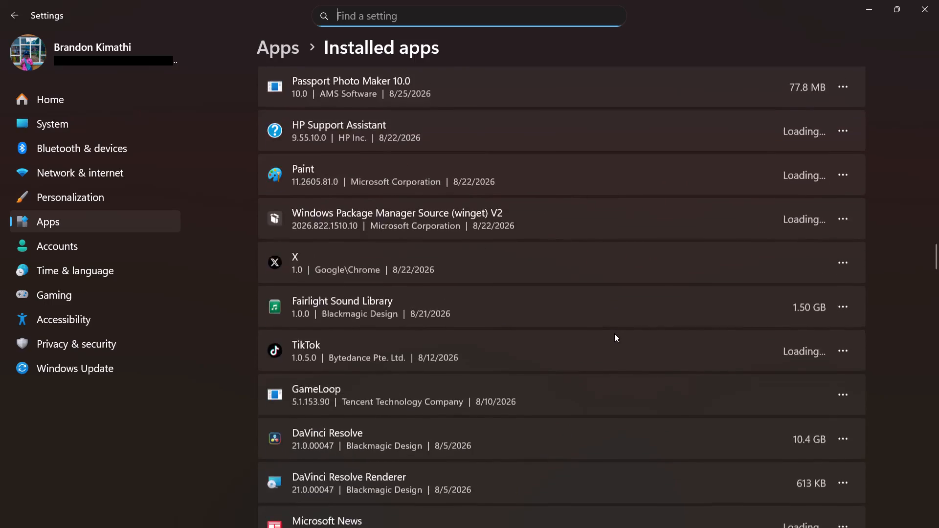
{"action": "scroll", "coordinate": [614, 333], "scroll_direction": "down", "scroll_amount": 4}
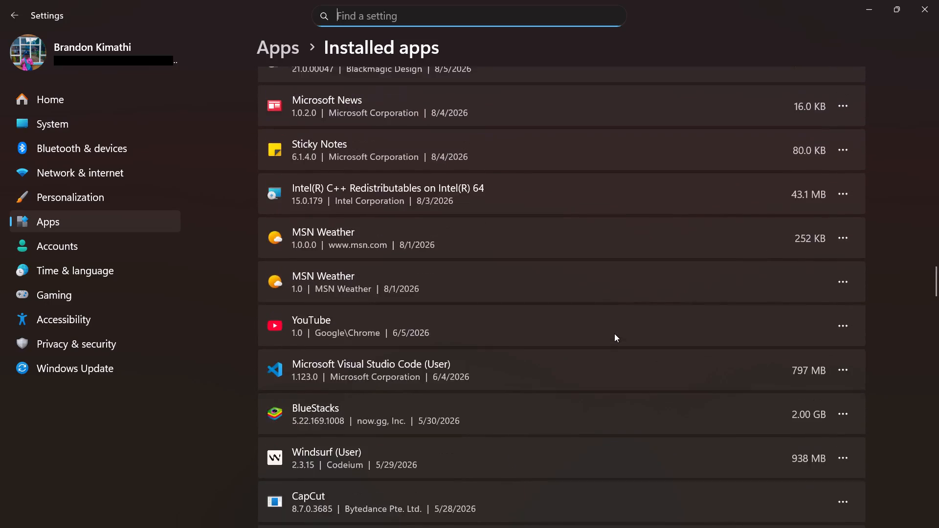
{"action": "scroll", "coordinate": [614, 333], "scroll_direction": "down", "scroll_amount": 6}
{"action": "scroll", "coordinate": [614, 333], "scroll_direction": "up", "scroll_amount": 2}
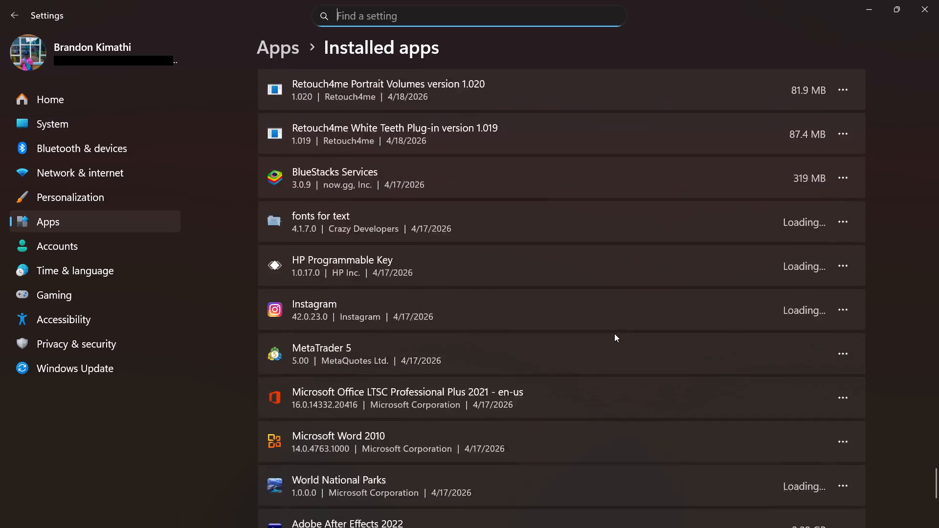
{"action": "scroll", "coordinate": [614, 333], "scroll_direction": "up", "scroll_amount": 9}
{"action": "scroll", "coordinate": [614, 333], "scroll_direction": "down", "scroll_amount": 1}
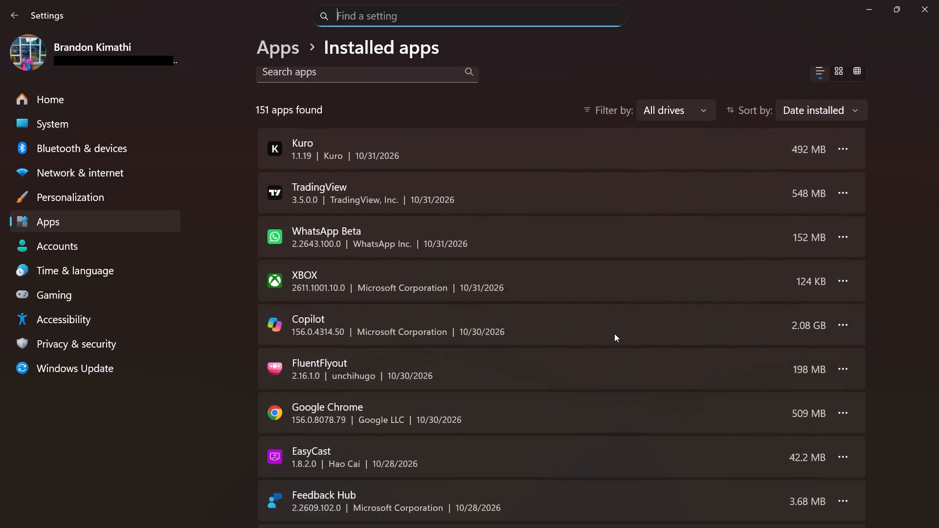
{"action": "scroll", "coordinate": [614, 333], "scroll_direction": "down", "scroll_amount": 2}
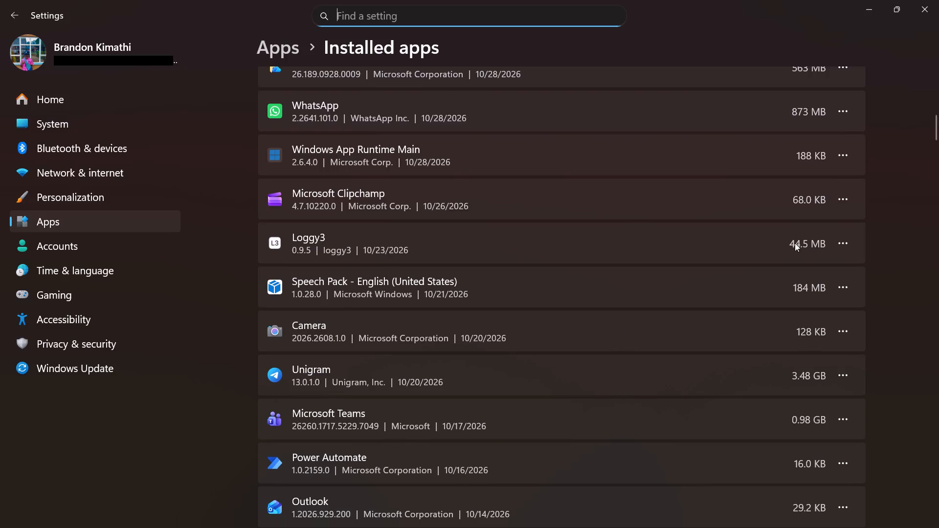
{"action": "left_click", "coordinate": [851, 241]}
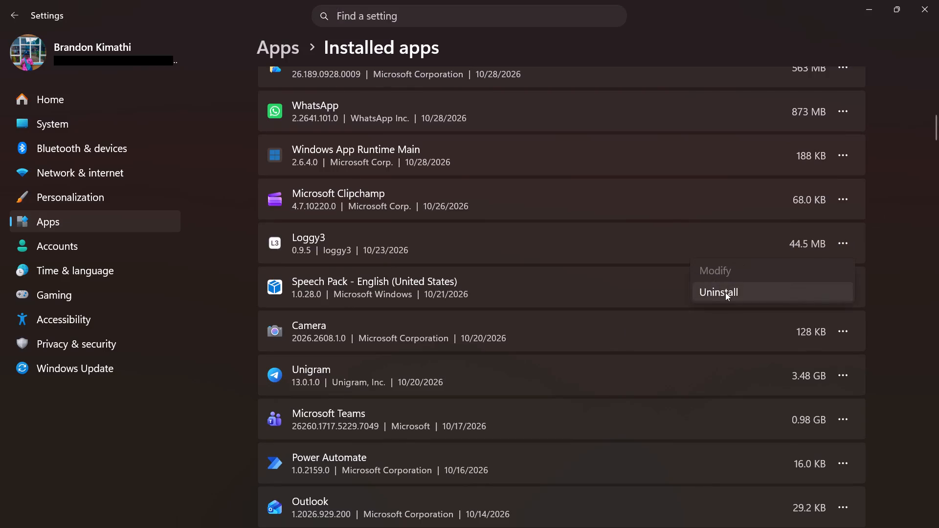
{"action": "left_click", "coordinate": [726, 292]}
{"action": "left_click", "coordinate": [815, 313]}
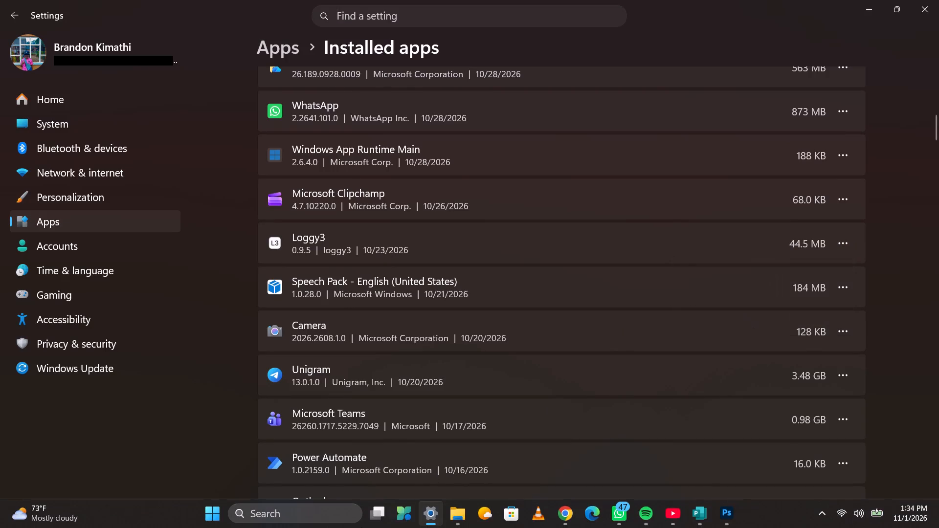
Switch to Microsoft PC Manager and run a PC boost to free memory and temporary files.
{"action": "left_click", "coordinate": [410, 514]}
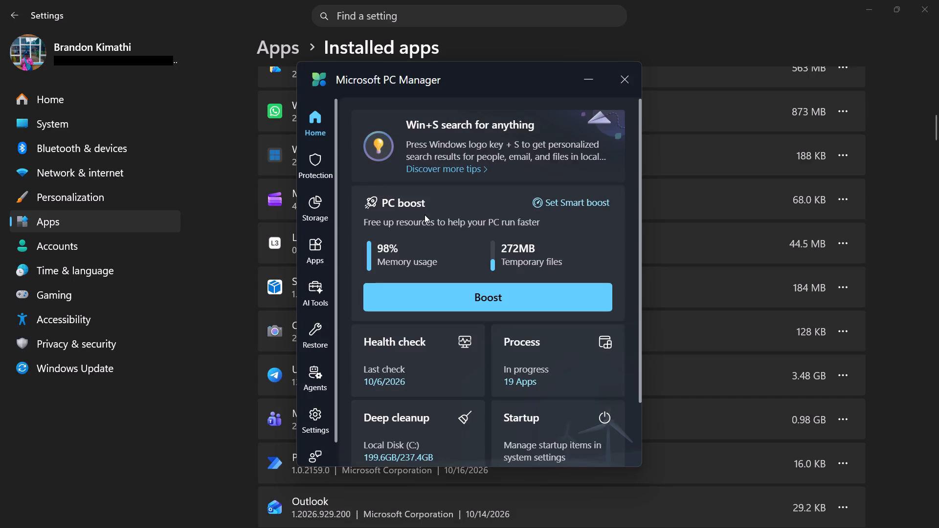
{"action": "left_click", "coordinate": [430, 298]}
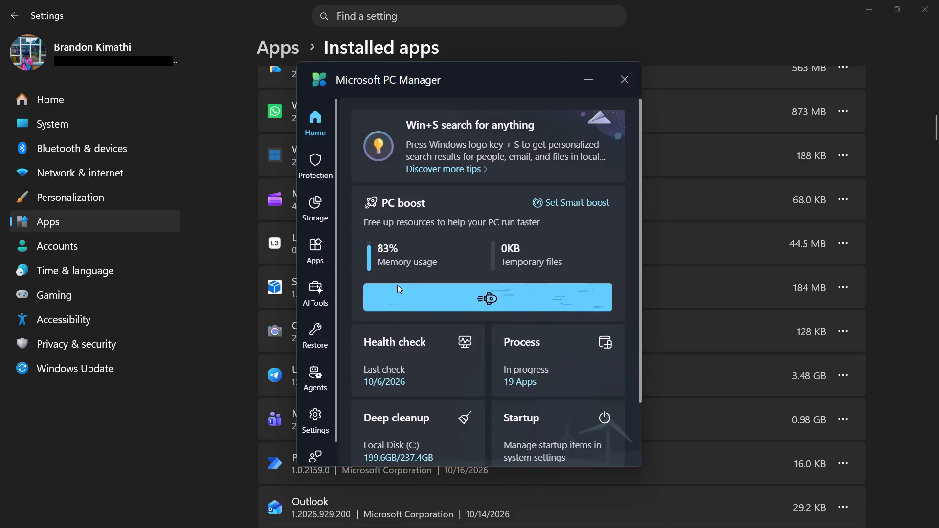
Open the storage analysis of Local Disk (C:) from PC Manager's storage management.
{"action": "left_click", "coordinate": [312, 207]}
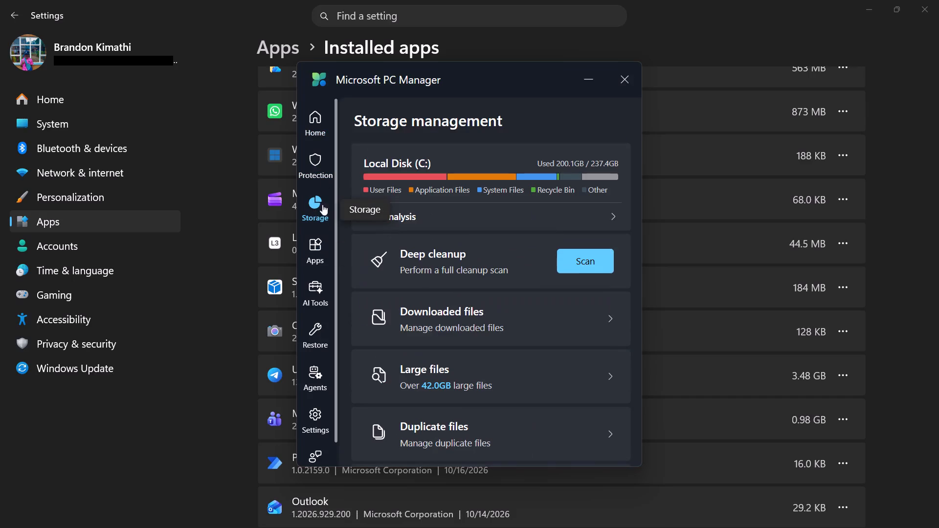
{"action": "left_click", "coordinate": [417, 185]}
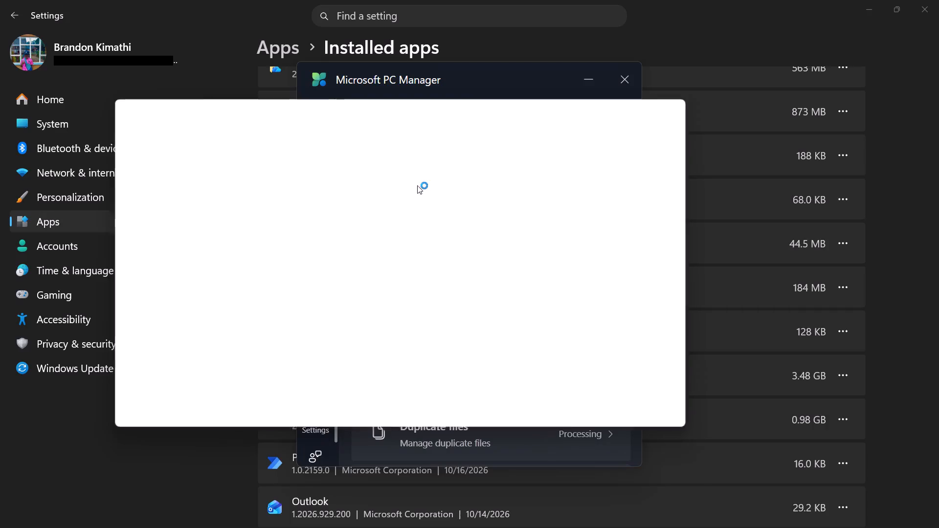